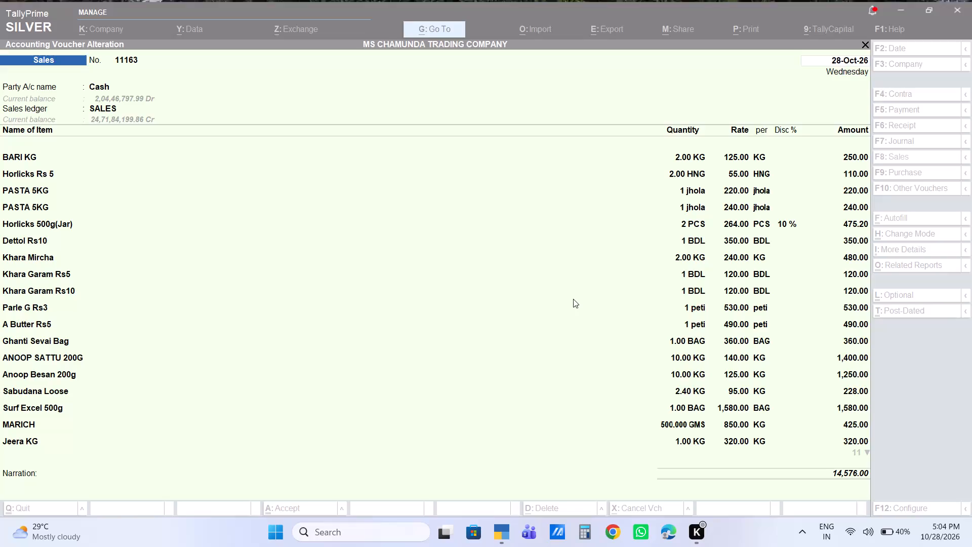
Leave the open sales voucher and change the new voucher's type to Debit Note.
key("Escape")
key("Escape")
key("Escape")
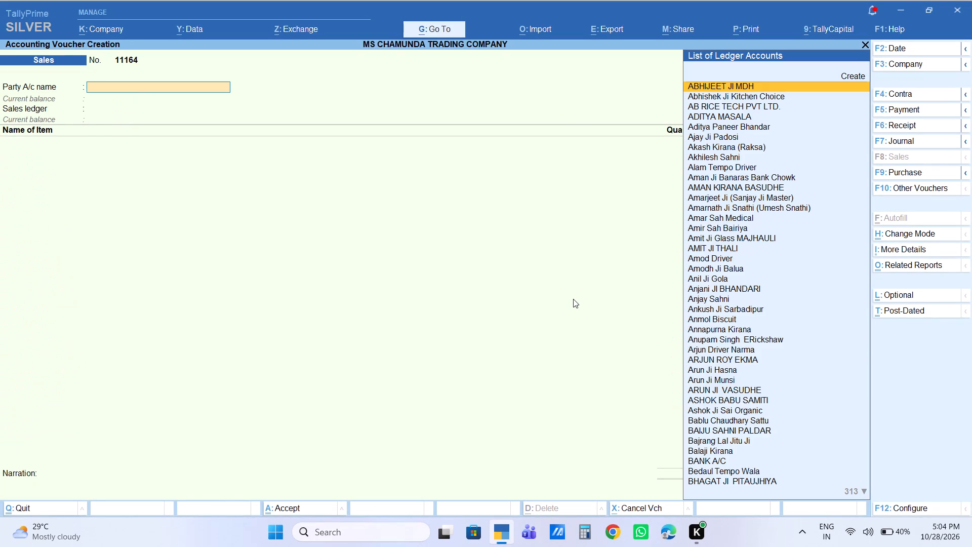
key("F10")
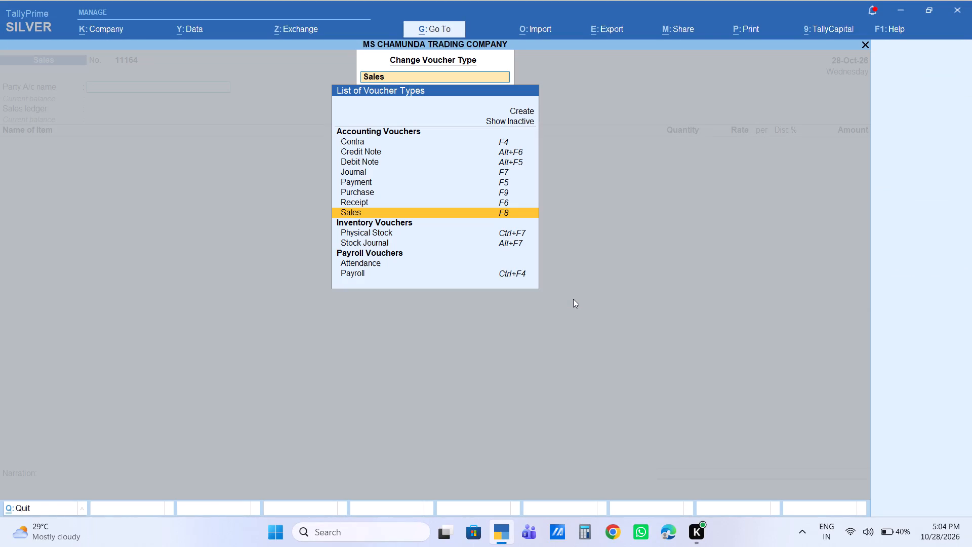
key("Up")
key("Up")
key("Up")
key("Up")
key("Up")
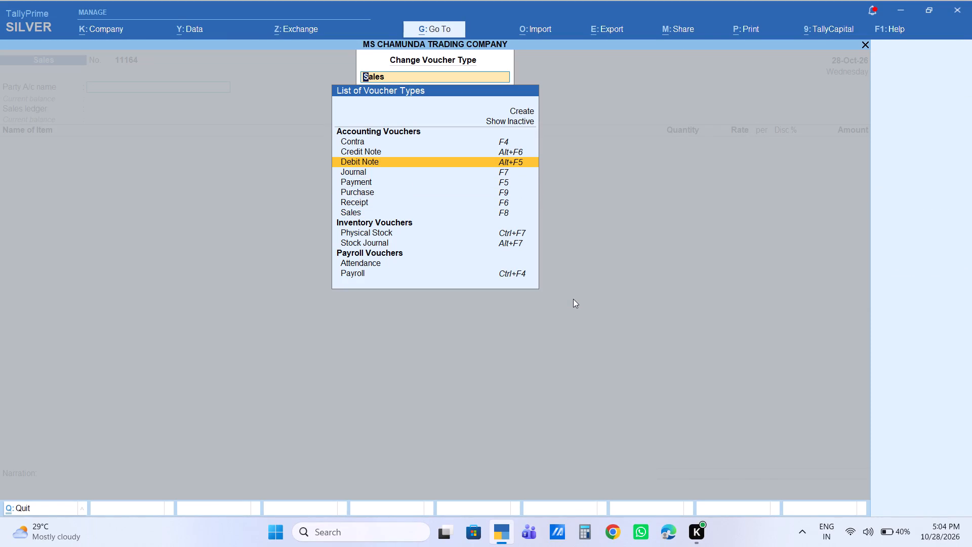
key("Return")
Set the debit note's party to the Samiti account found under Ranjit, keeping its party details and PURCHASE as the ledger account.
type("rajnj")
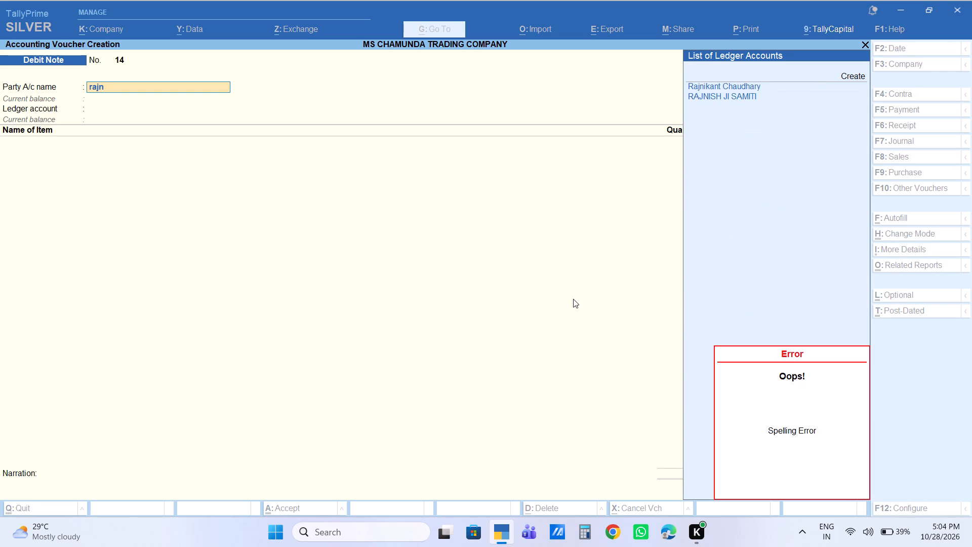
key("BackSpace")
key("BackSpace")
key("BackSpace")
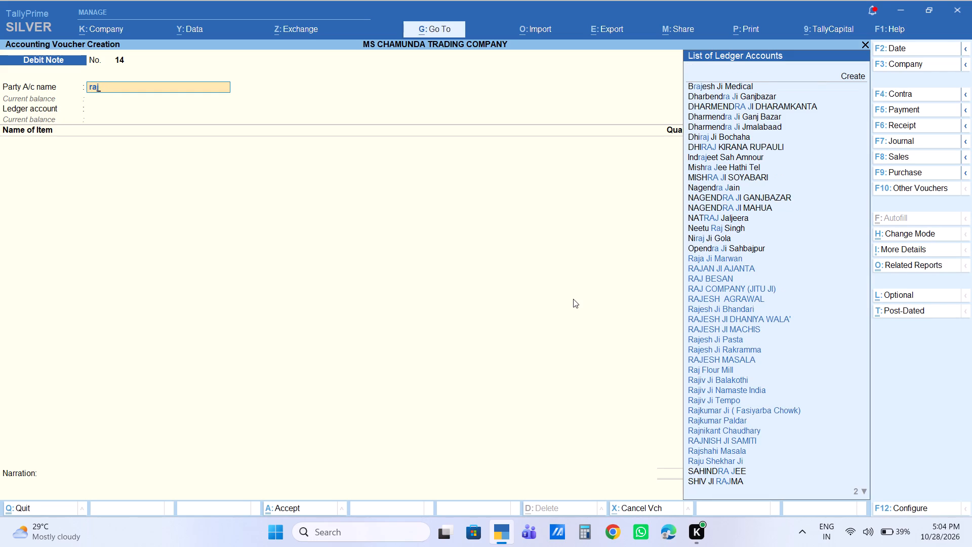
type("nji")
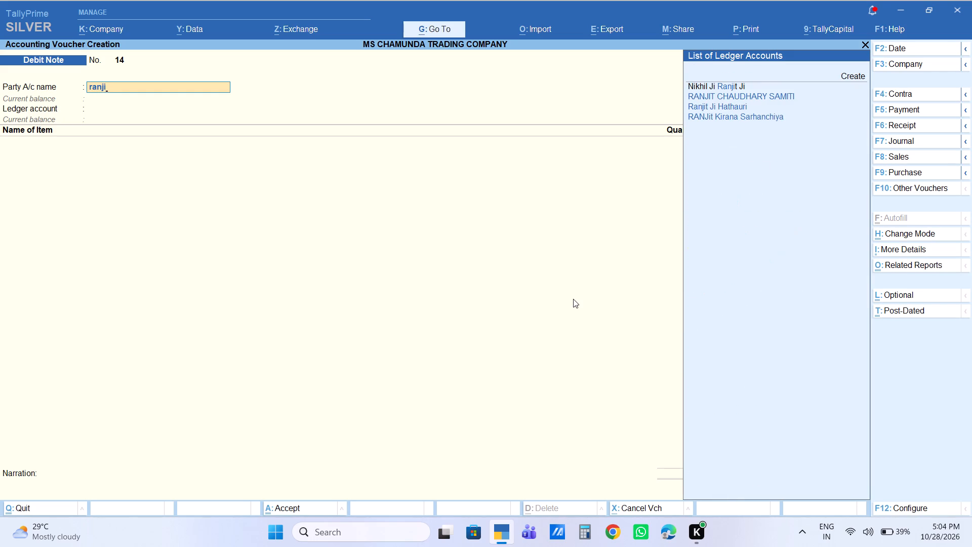
key("Down")
key("Down")
key("Up")
key("Return")
key("Return")
key("Return")
key("Return")
key("Return")
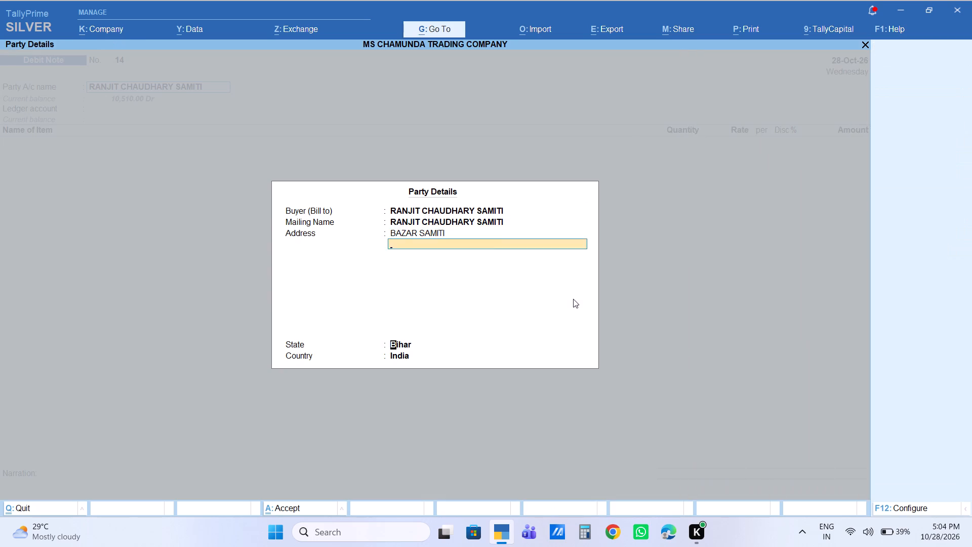
key("Return")
key("Return")
Add the item MASOOR DAL 30kg with quantity 5 BAG and amount 10,500.
type("masoo")
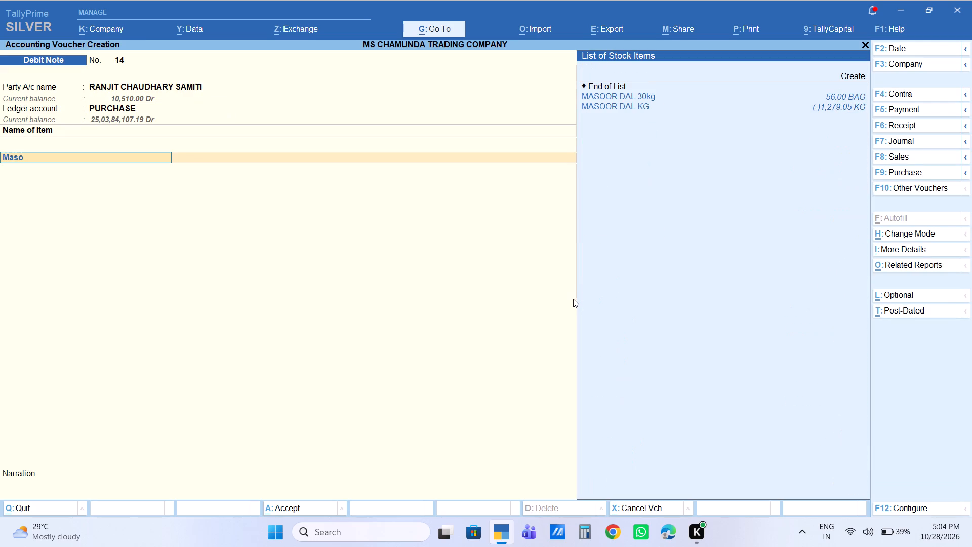
key("Down")
key("Return")
key("5")
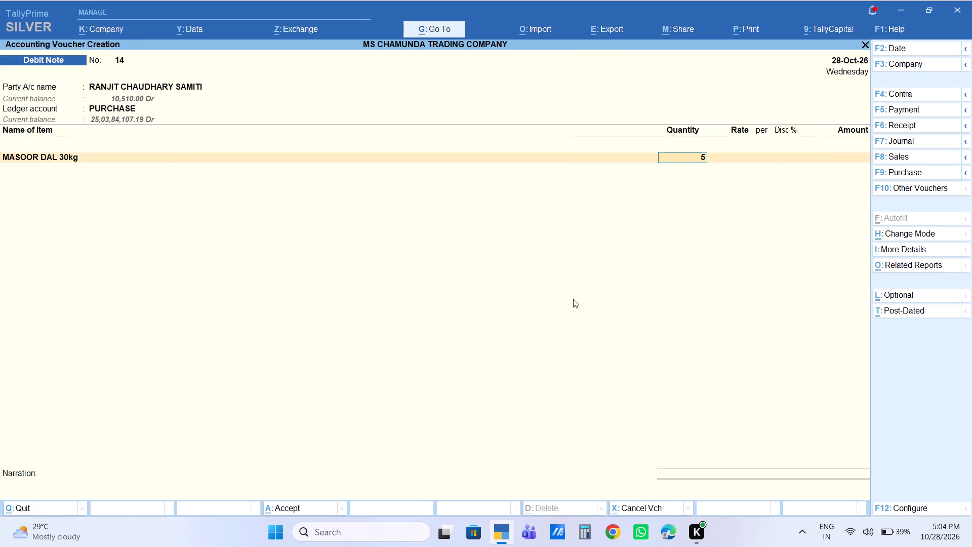
key("Return")
key("Return")
key("Return")
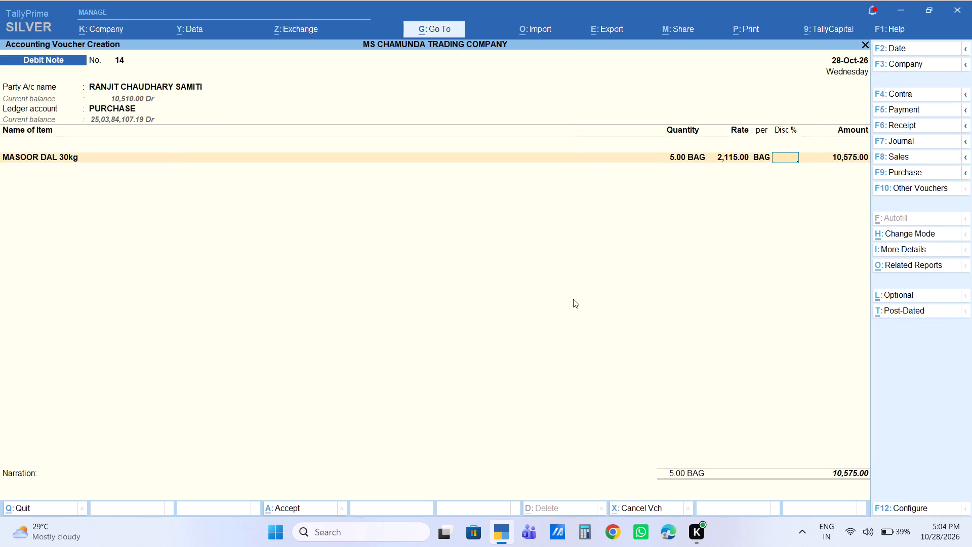
key("Return")
type("10500")
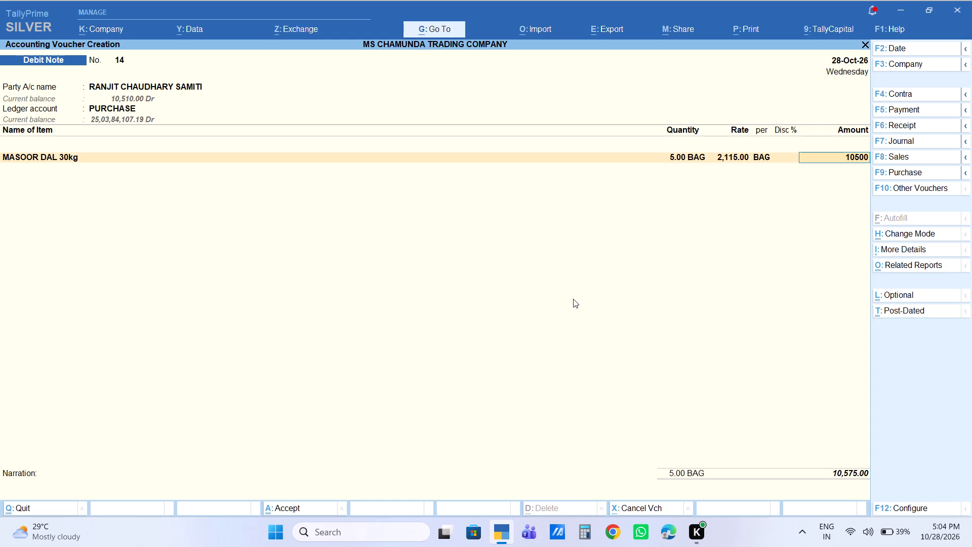
key("Return")
key("Return")
Add a Labour Charge of 10 below the item and finish the voucher lines.
type("la")
key("Return")
key("Return")
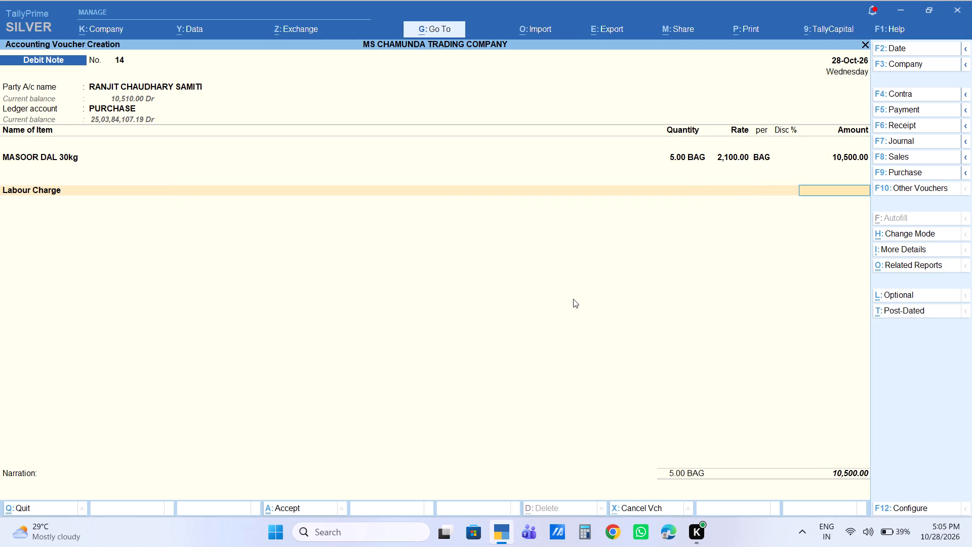
type("10")
key("Return")
key("Return")
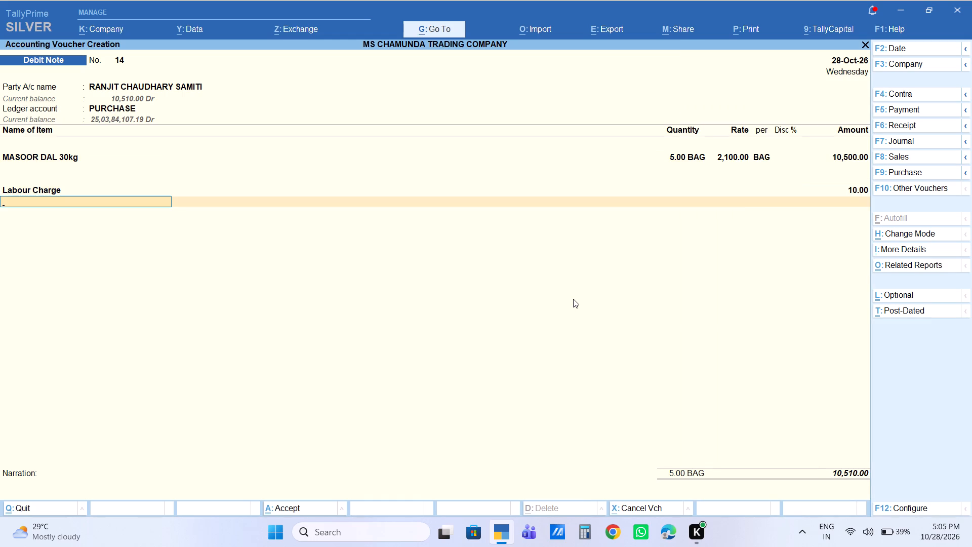
key("Return")
key("Return")
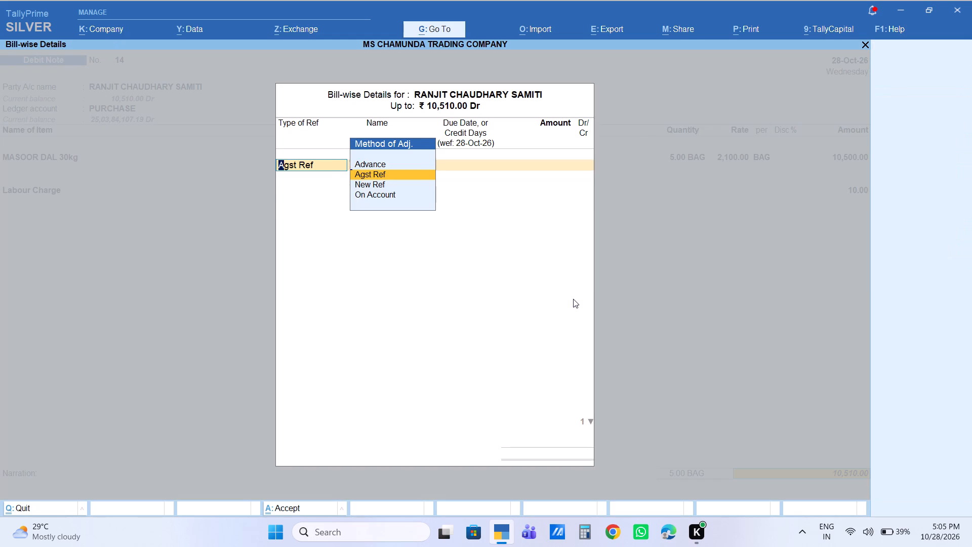
Allocate 10,510.00 as an Agst Ref to bill 11027 in the bill-wise details.
key("Return")
key("Return")
key("Return")
key("Return")
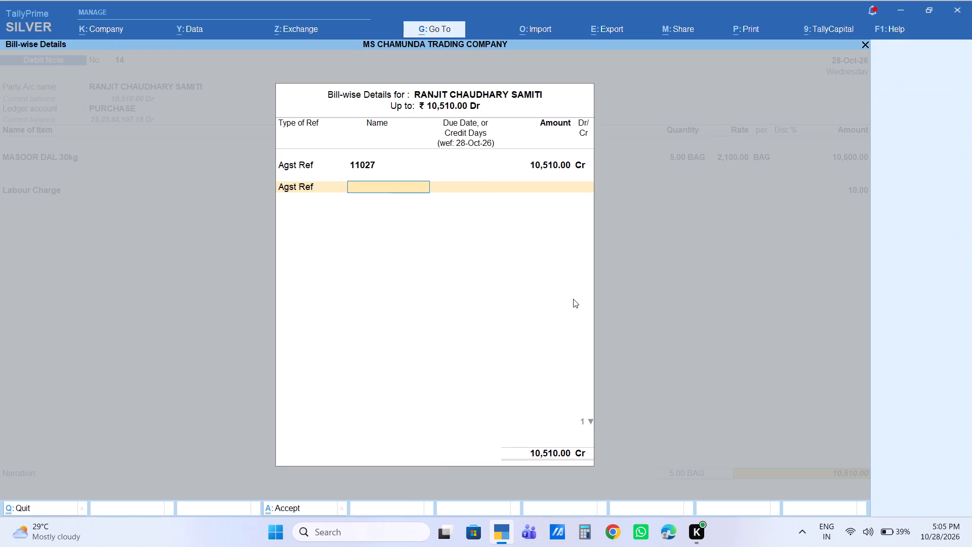
key("Return")
Set the bill 11027 allocation to Dr and save the debit note with a blank narration.
key("BackSpace")
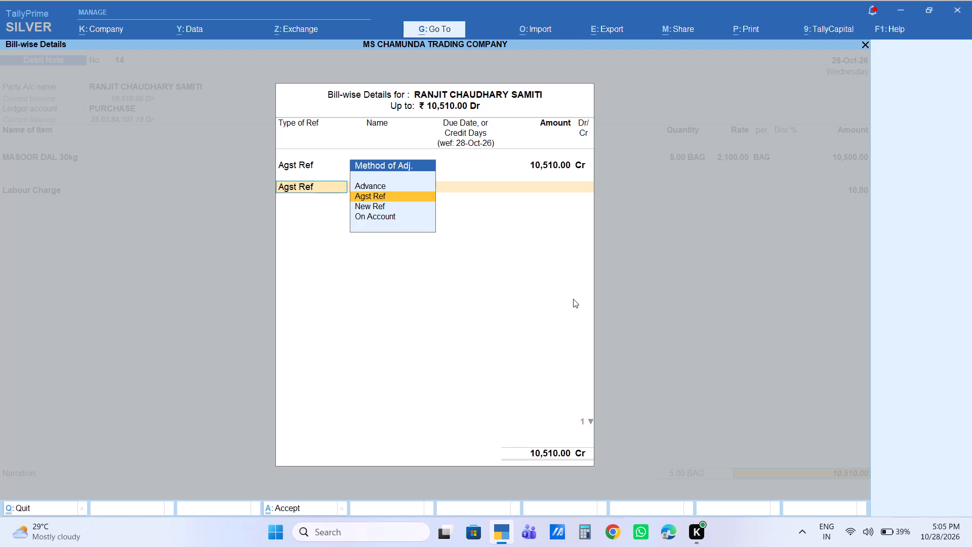
key("Return")
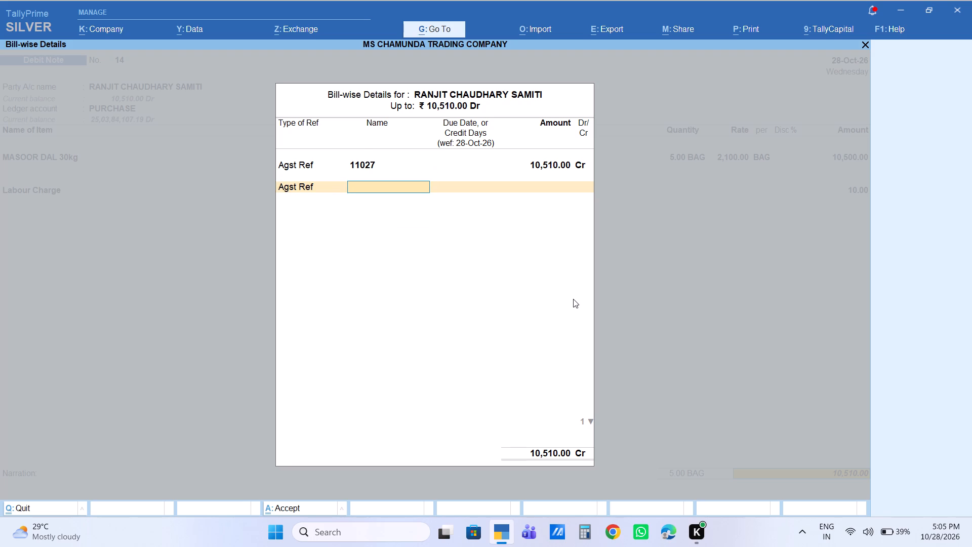
key("BackSpace")
key("BackSpace")
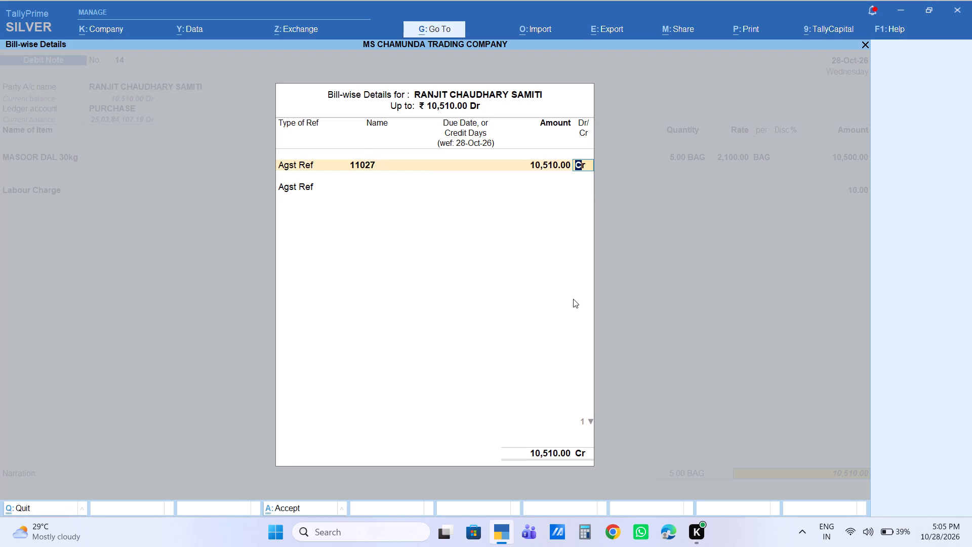
key("Return")
key("Return")
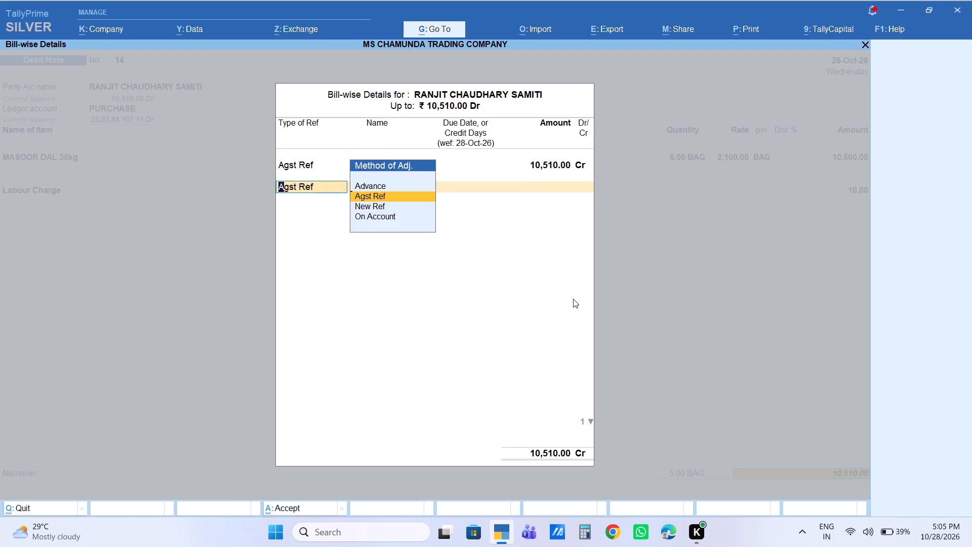
key("Return")
key("Return")
key("BackSpace")
key("BackSpace")
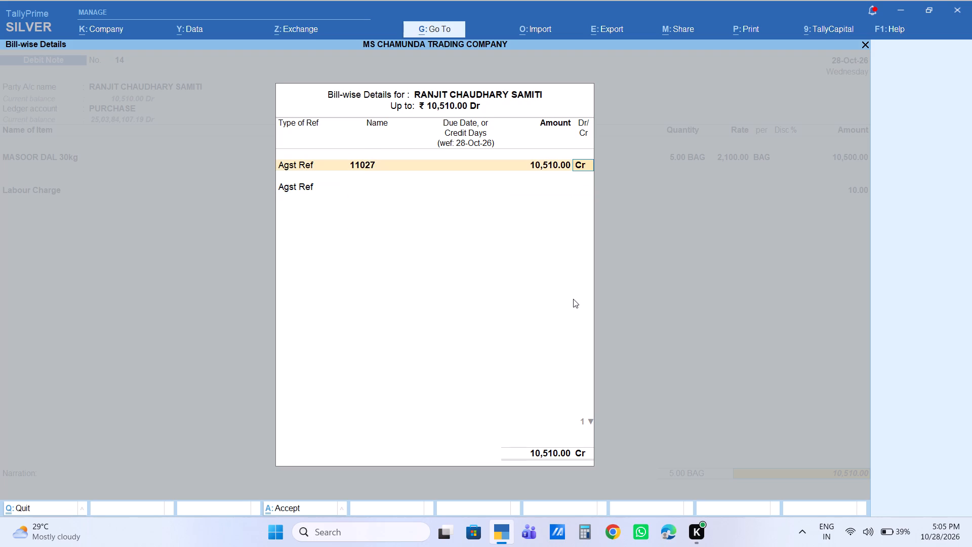
type("dr")
key("Return")
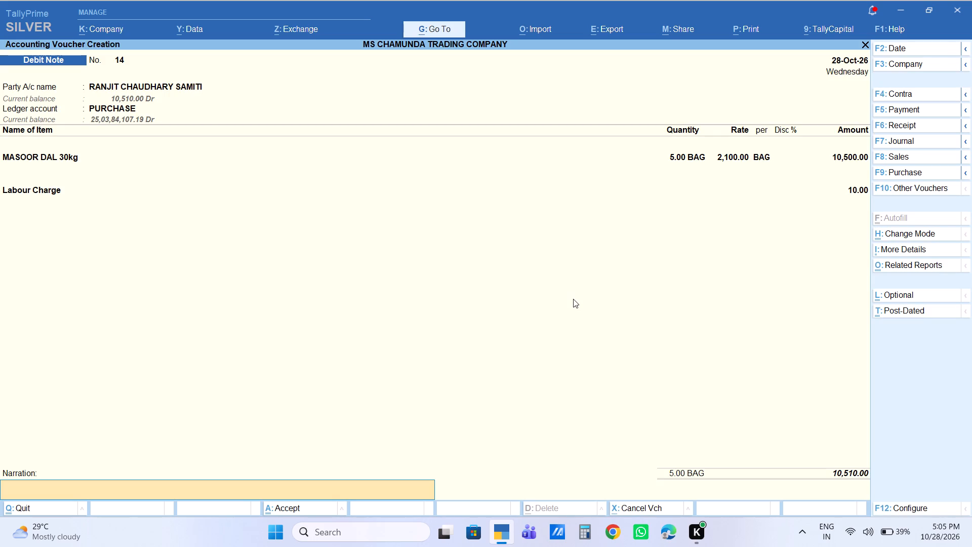
key("Return")
key("Return")
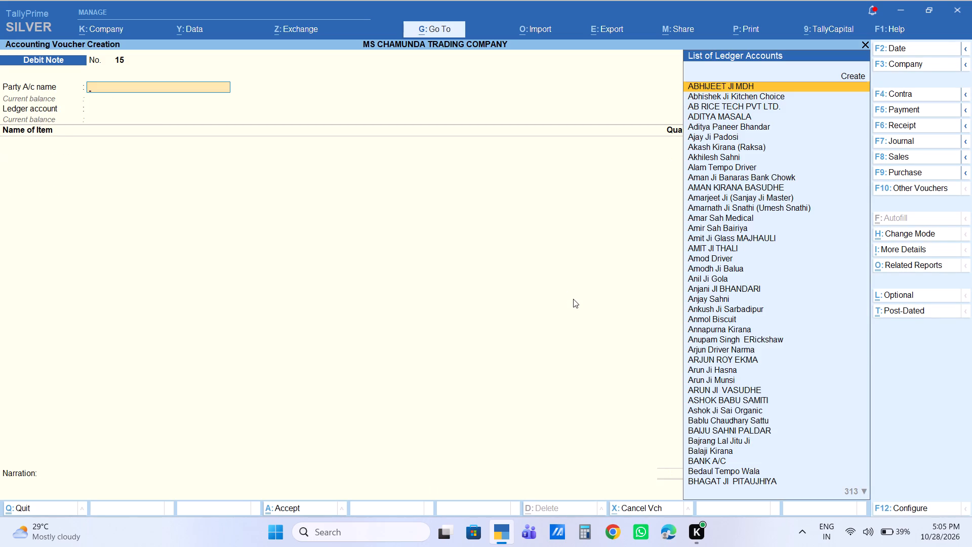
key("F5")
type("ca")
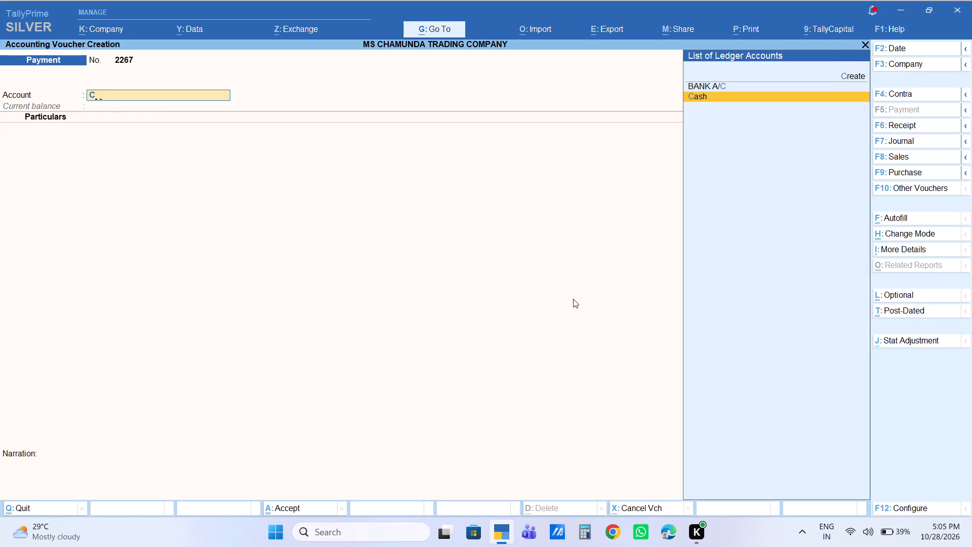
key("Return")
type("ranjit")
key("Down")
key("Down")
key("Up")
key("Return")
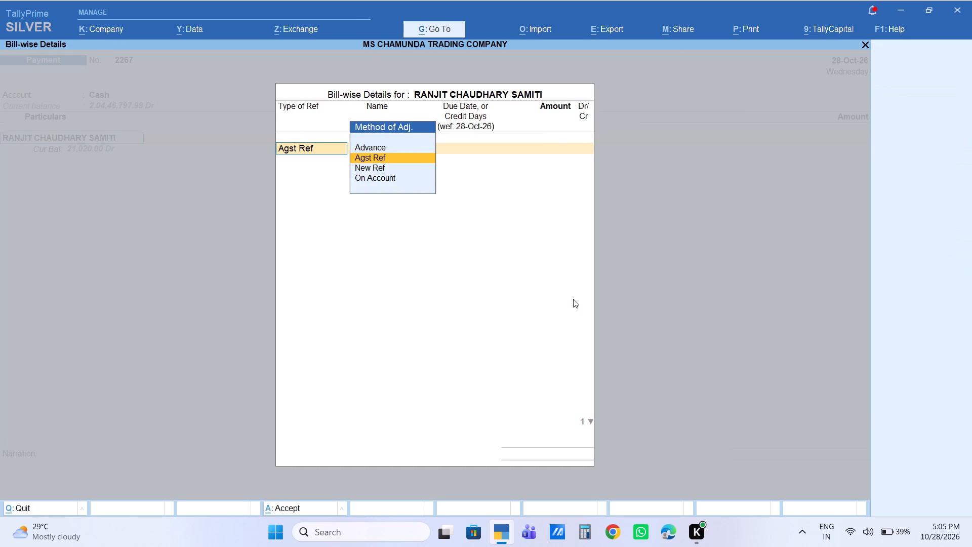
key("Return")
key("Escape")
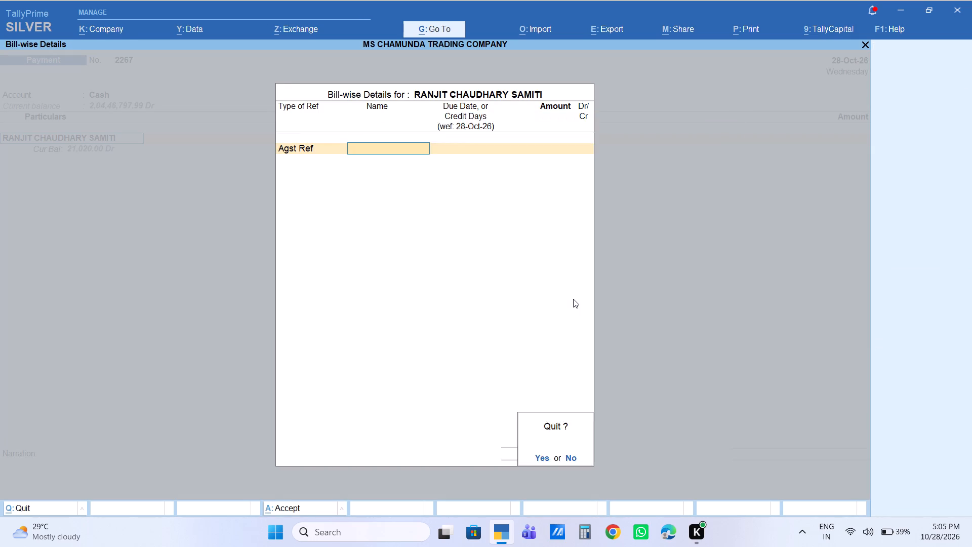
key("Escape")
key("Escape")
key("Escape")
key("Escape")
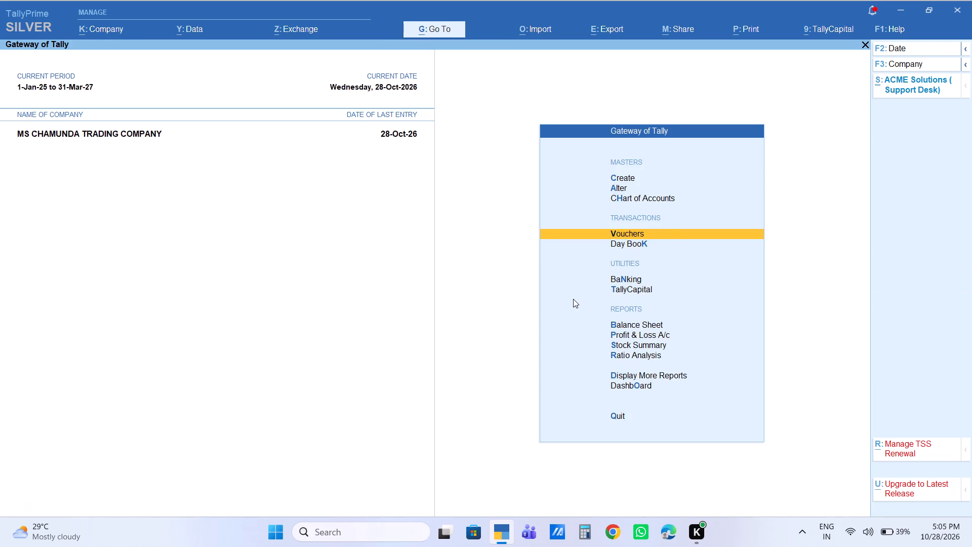
Open the 28-Oct-26 debit note for alteration from the ledger vouchers of Ranjit's Samiti account.
type("da")
key("l")
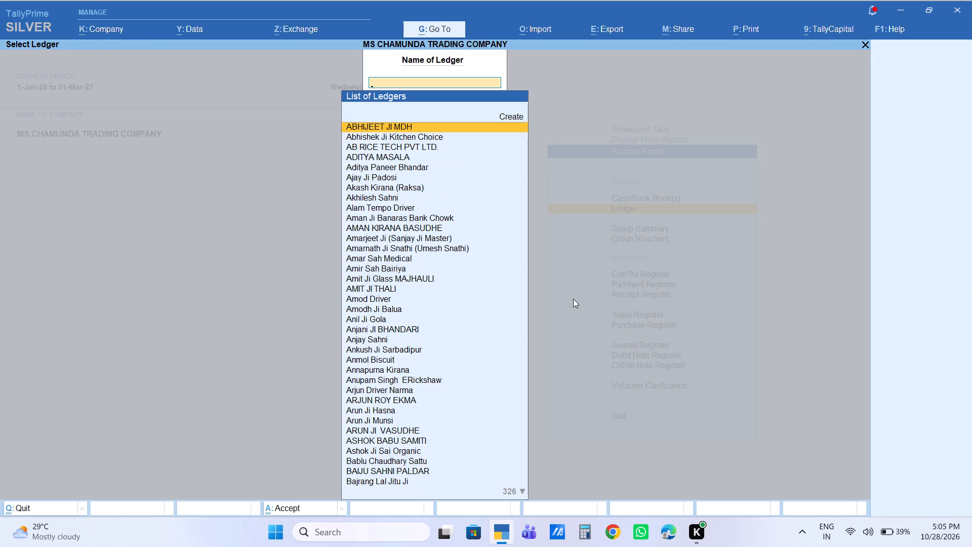
type("ranjit")
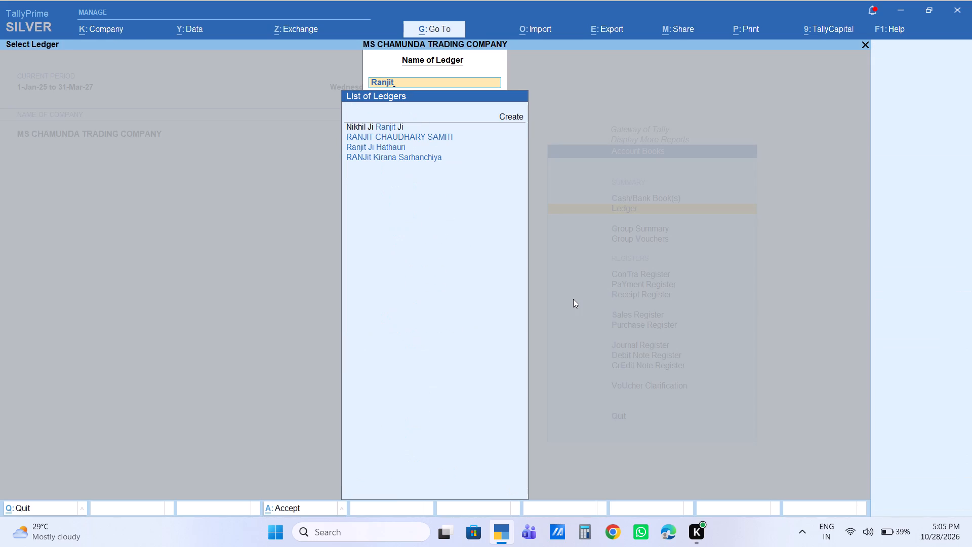
key("Down")
key("Return")
key("Down")
key("Down")
key("Down")
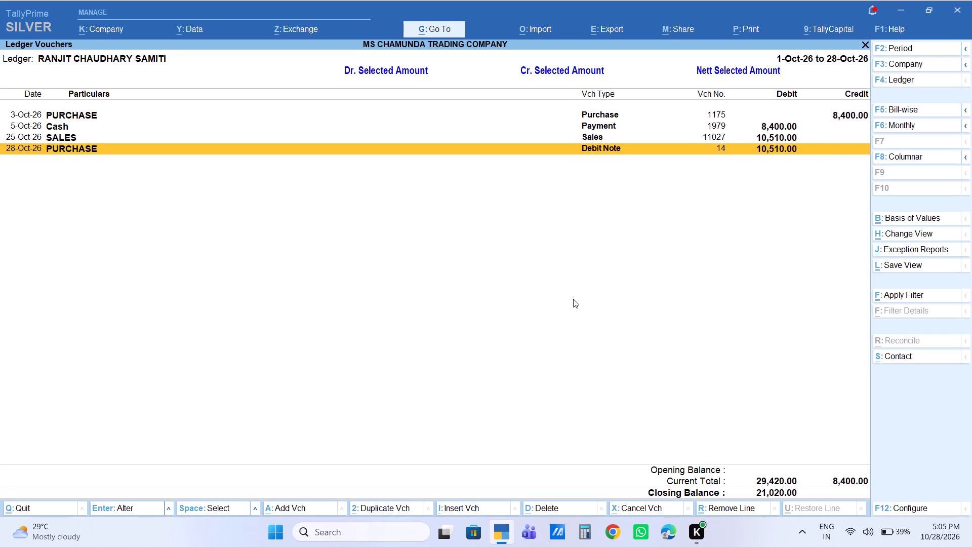
key("Return")
key("Return")
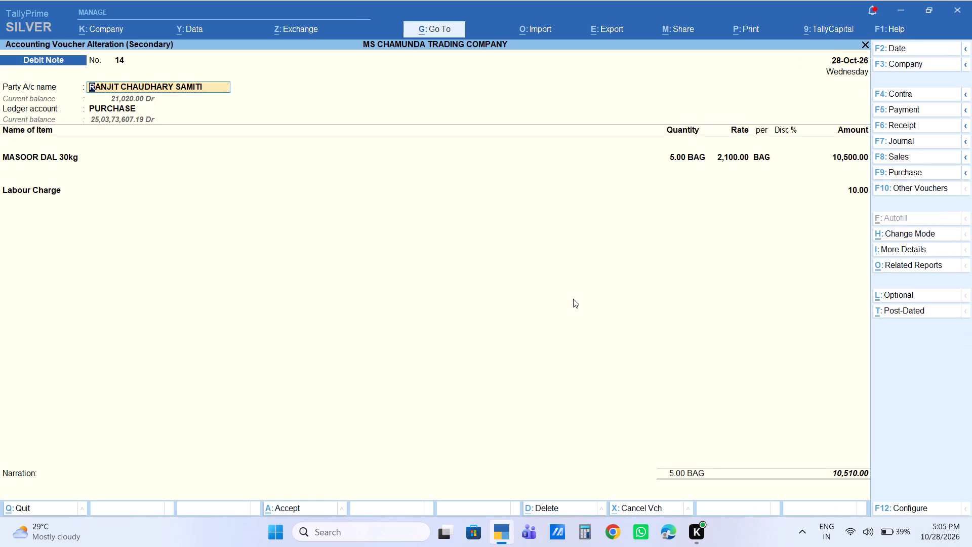
Change the voucher type to Credit Note, keeping the same party details and the PURCHASE ledger account.
key("F10")
key("Up")
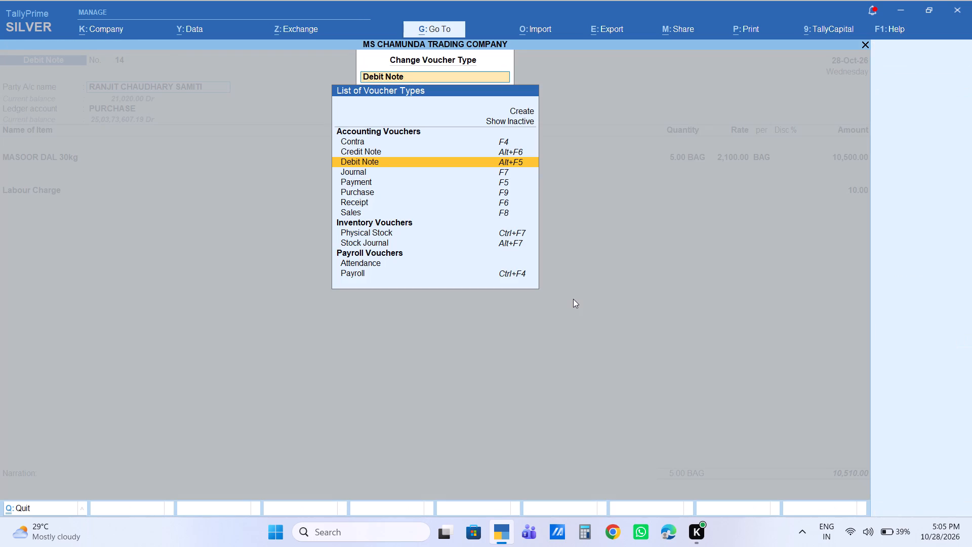
key("Return")
key("Return")
key("Return")
key("Return")
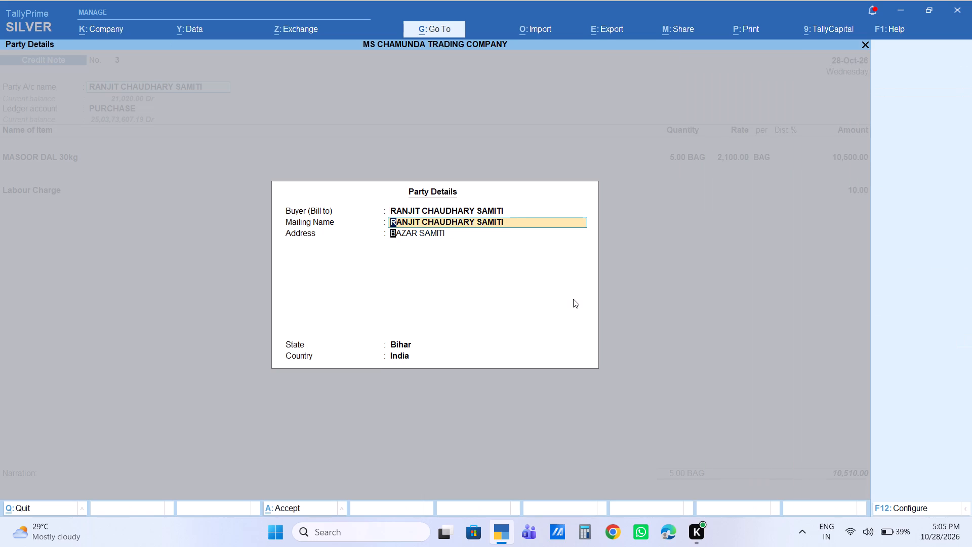
key("Return")
key("Return")
key("Return")
key("Return")
key("Return")
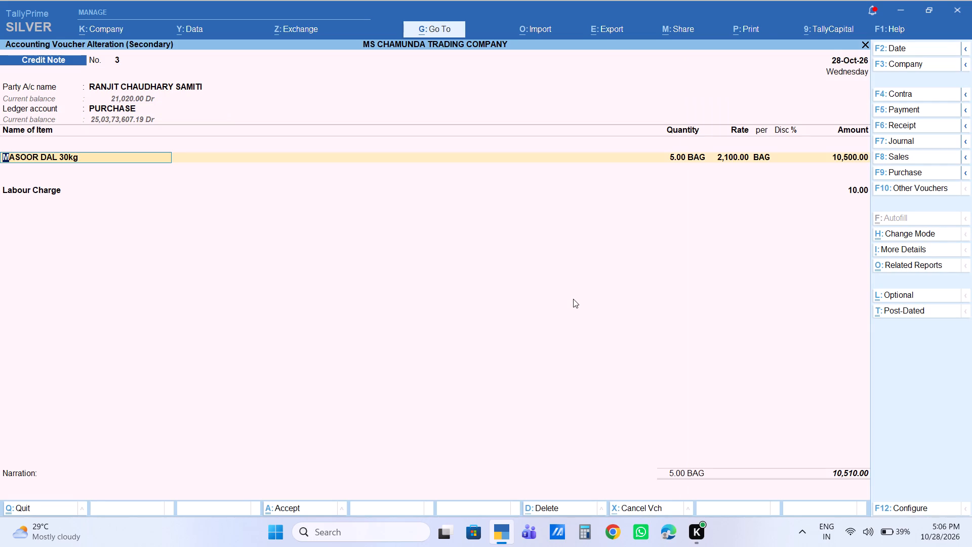
Keep five bags of MASOOR DAL 30kg at 2,100.00 and the Labour Charge of 10.00 in the credit note.
key("Return")
key("Return")
key("Return")
key("Return")
key("Return")
key("Return")
key("Return")
key("Return")
key("Return")
key("Return")
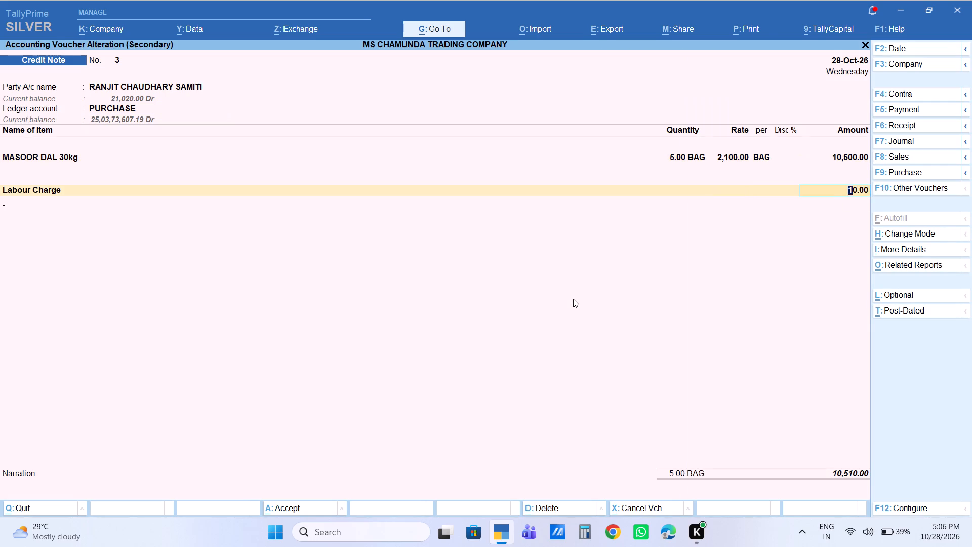
key("Return")
key("Return")
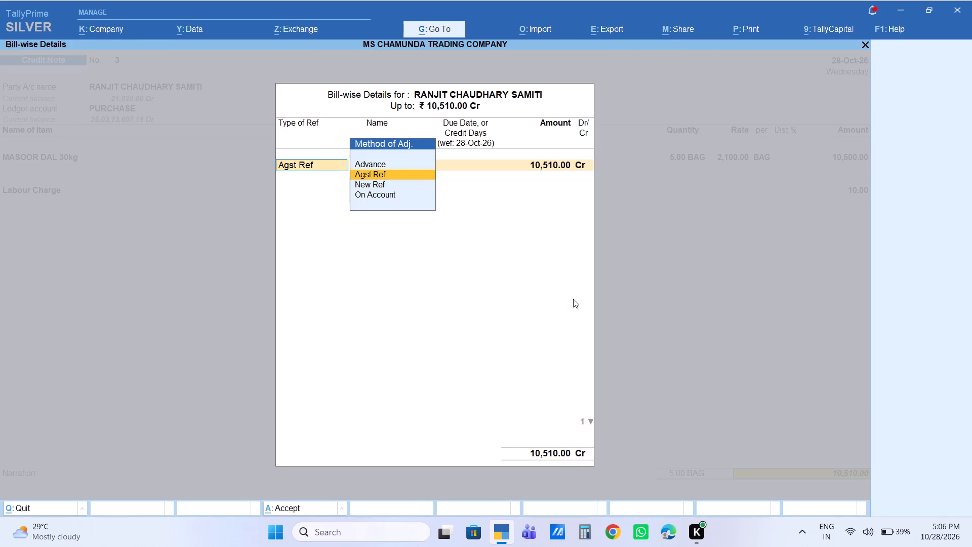
Allocate 10,510.00 Cr as an Agst Ref to bill 11027, save the credit note, and return to the Gateway.
key("Return")
key("Return")
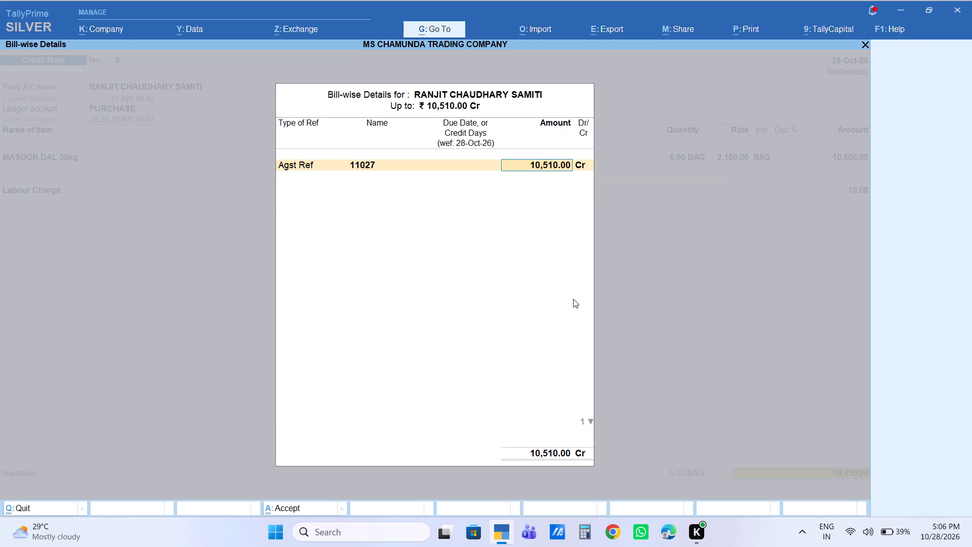
key("Return")
key("Return")
key("Return")
key("Return")
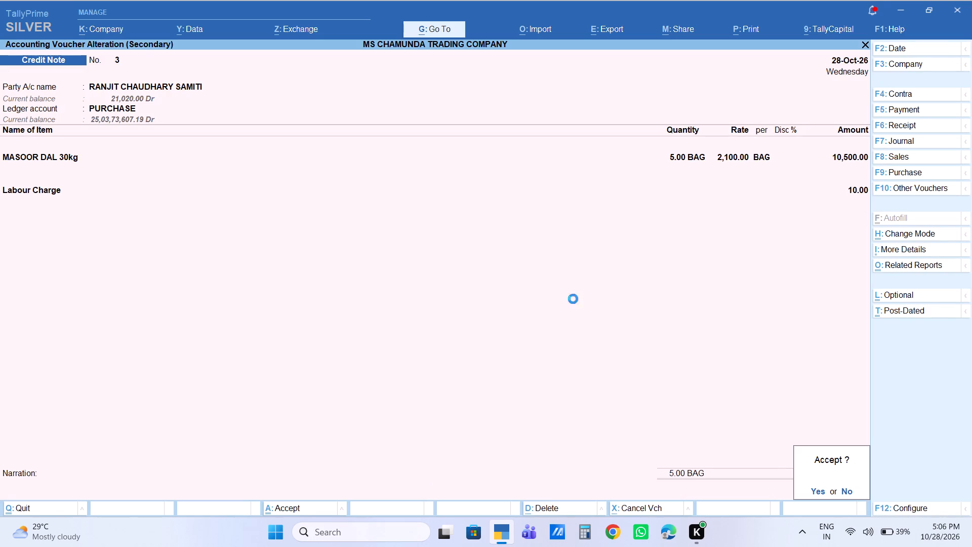
key("Escape")
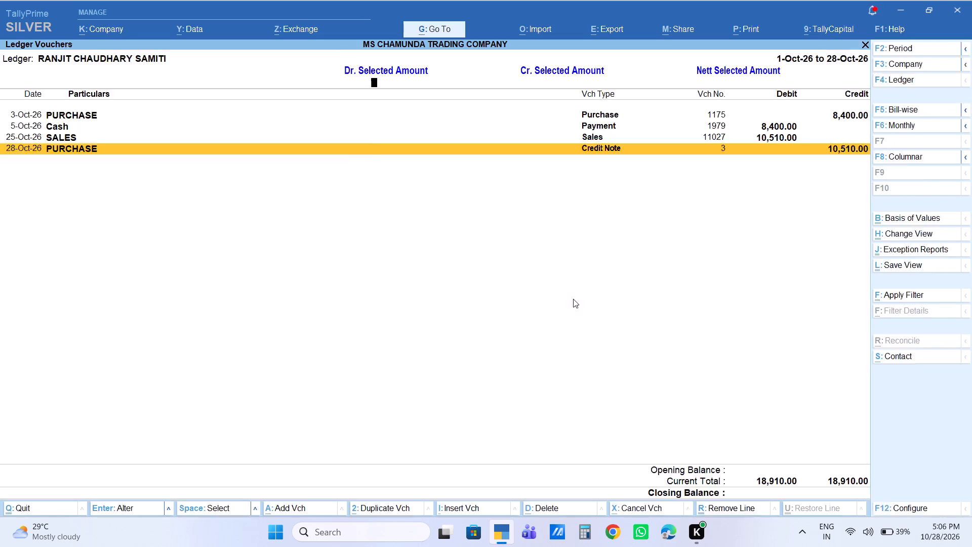
key("Escape")
key("Escape")
key("Escape")
key("Escape")
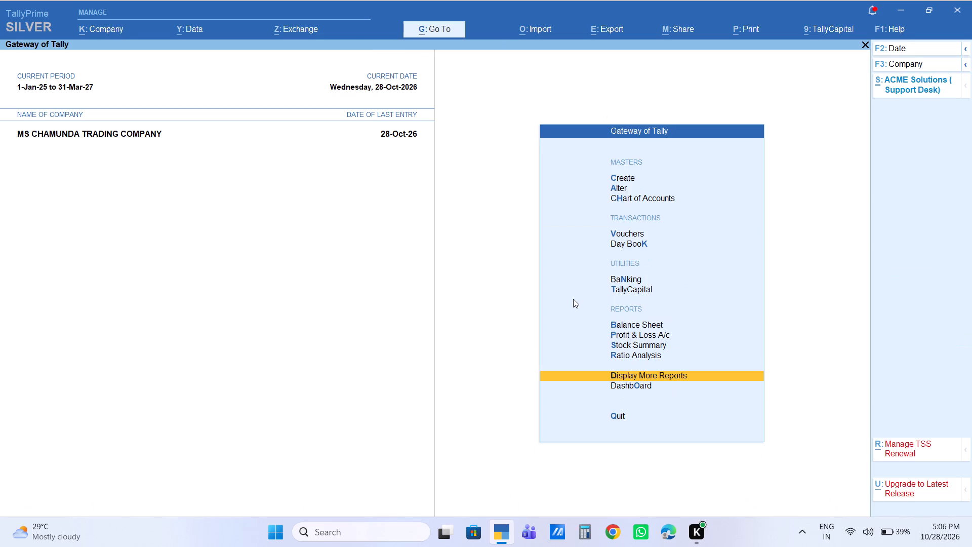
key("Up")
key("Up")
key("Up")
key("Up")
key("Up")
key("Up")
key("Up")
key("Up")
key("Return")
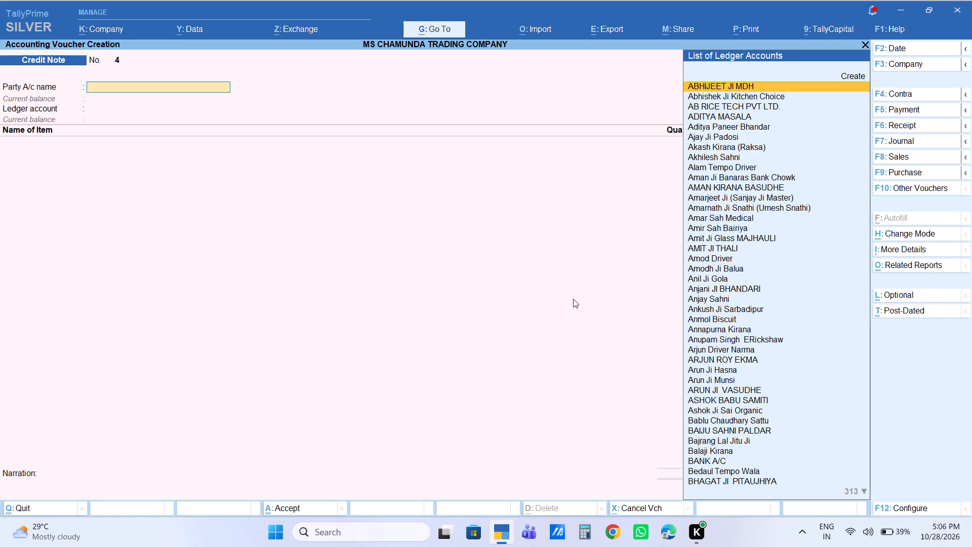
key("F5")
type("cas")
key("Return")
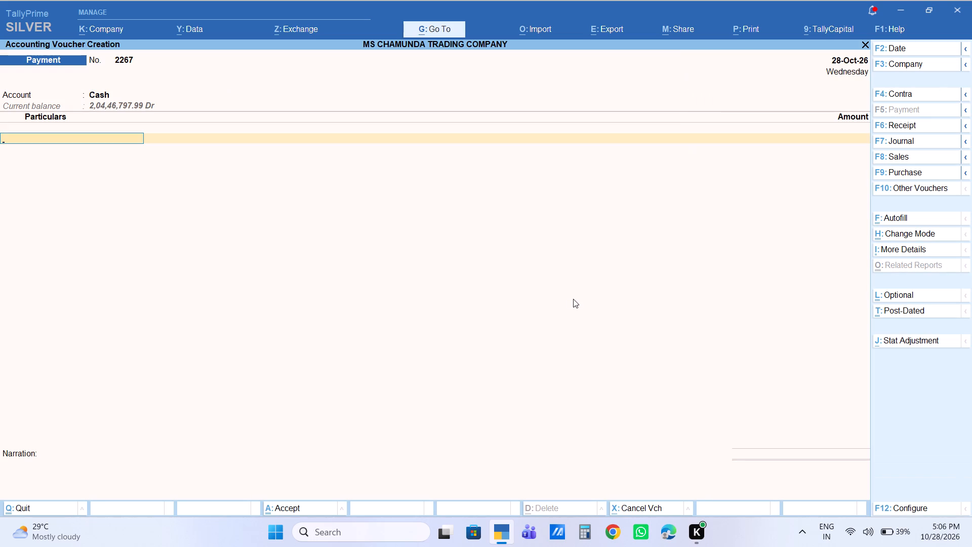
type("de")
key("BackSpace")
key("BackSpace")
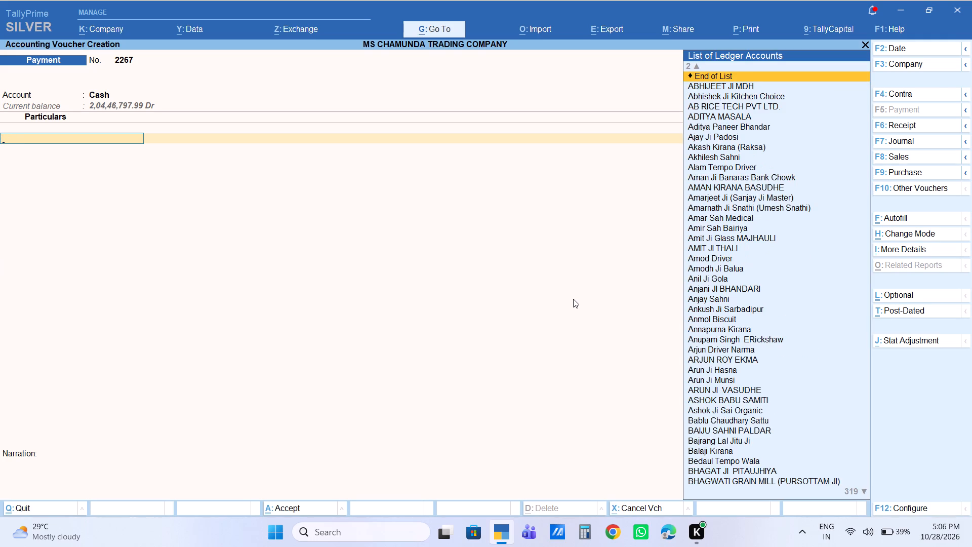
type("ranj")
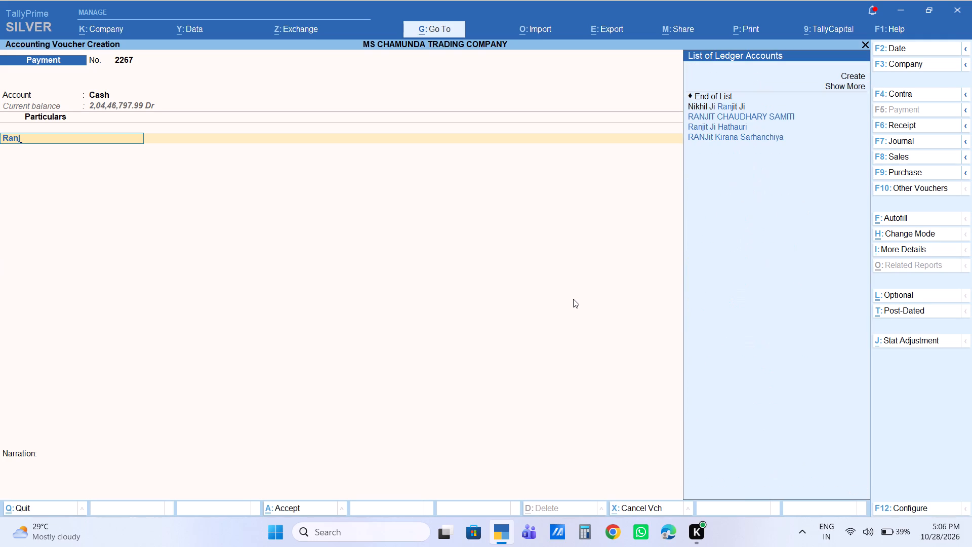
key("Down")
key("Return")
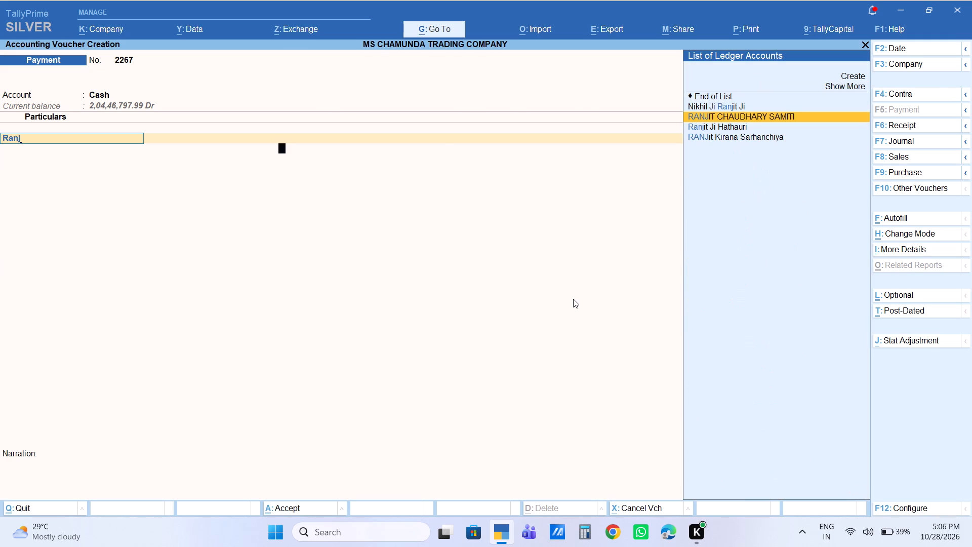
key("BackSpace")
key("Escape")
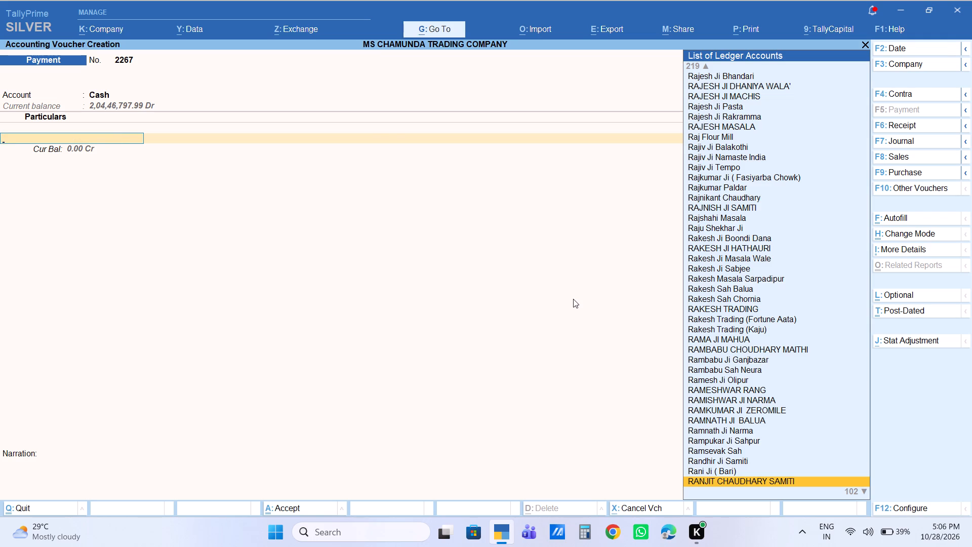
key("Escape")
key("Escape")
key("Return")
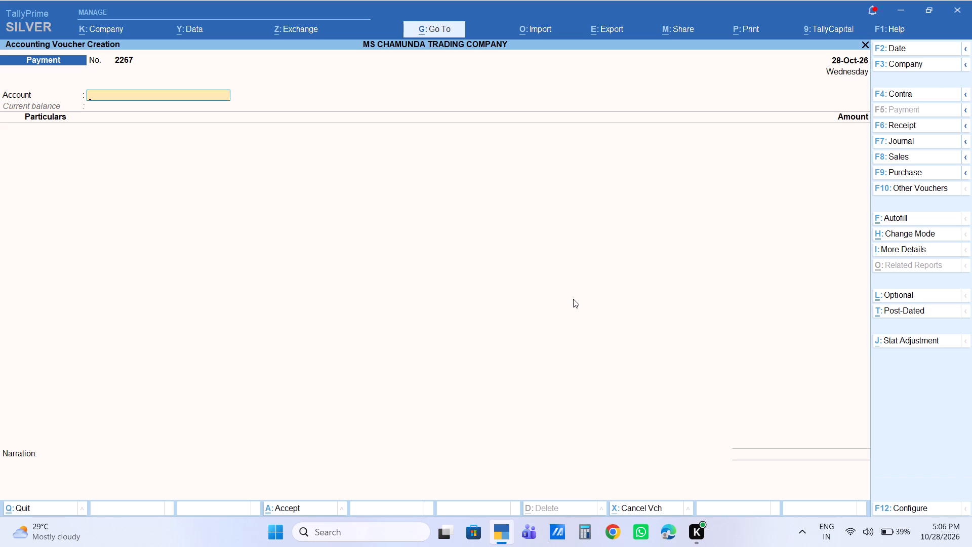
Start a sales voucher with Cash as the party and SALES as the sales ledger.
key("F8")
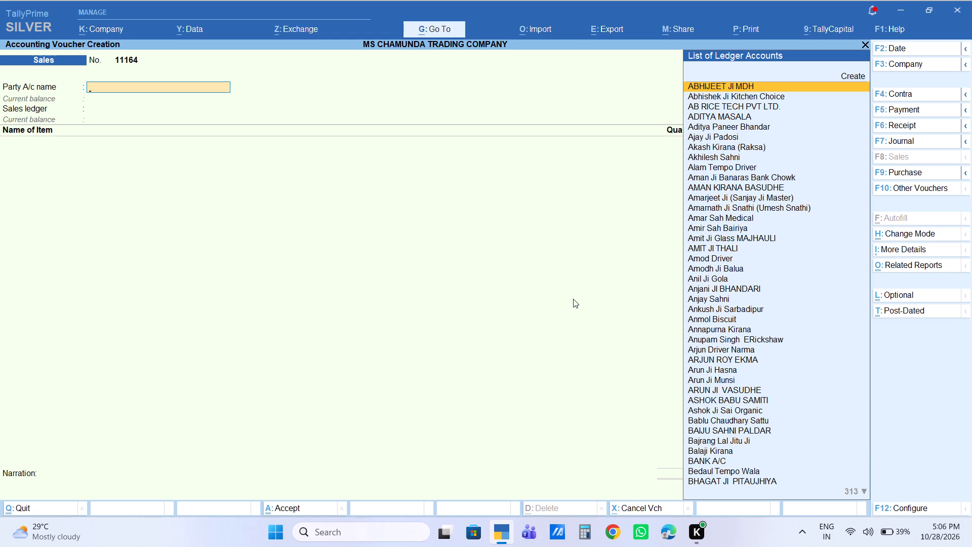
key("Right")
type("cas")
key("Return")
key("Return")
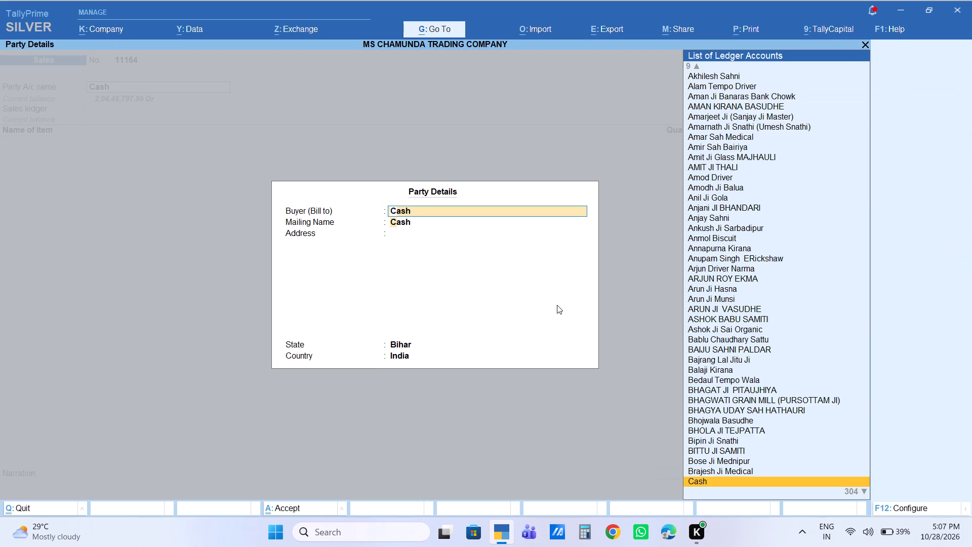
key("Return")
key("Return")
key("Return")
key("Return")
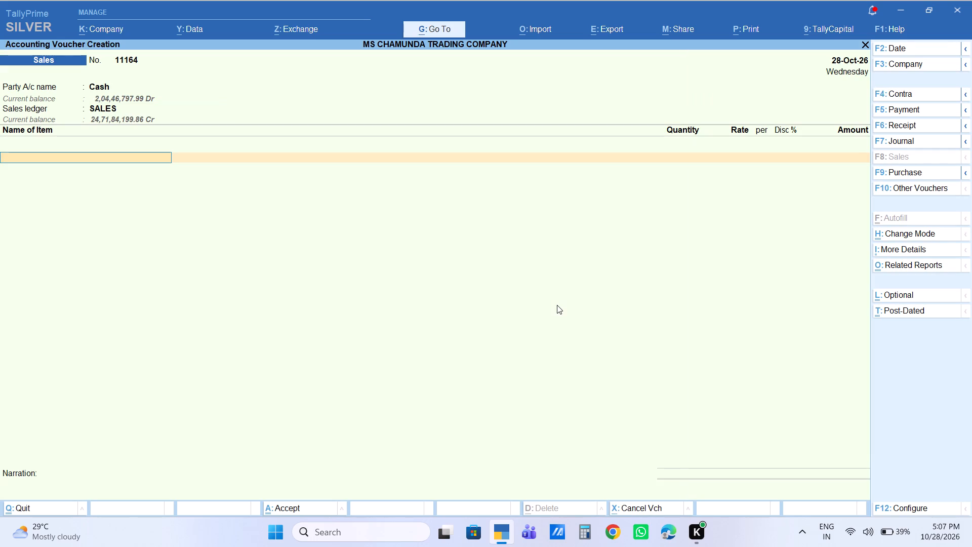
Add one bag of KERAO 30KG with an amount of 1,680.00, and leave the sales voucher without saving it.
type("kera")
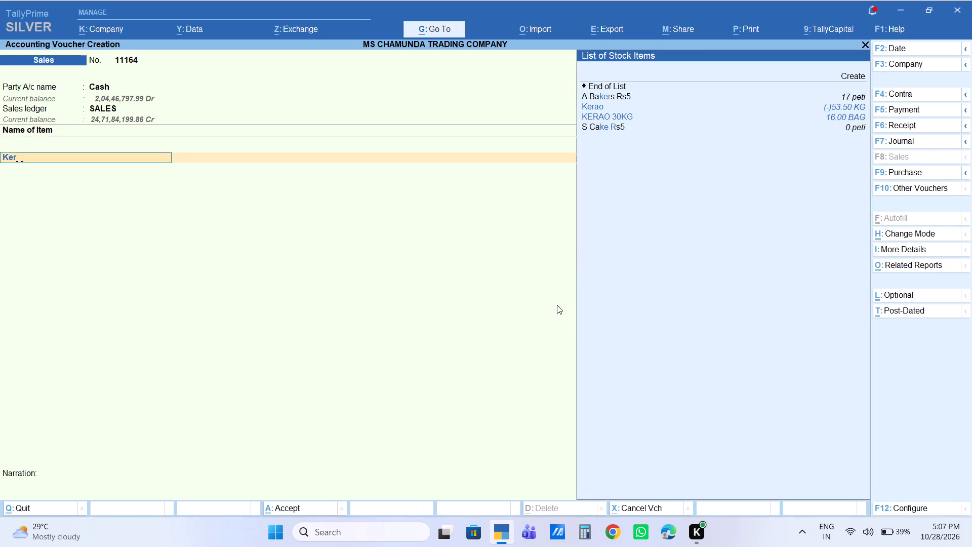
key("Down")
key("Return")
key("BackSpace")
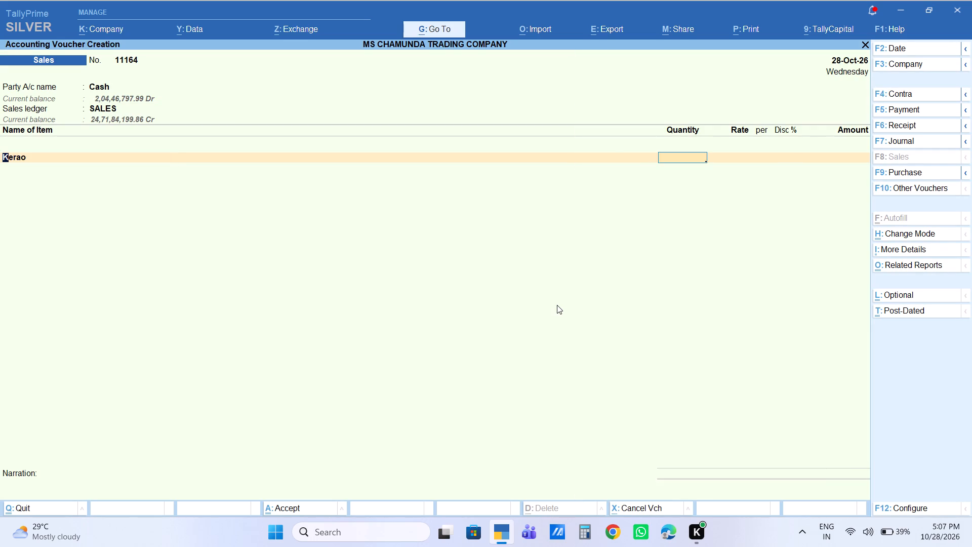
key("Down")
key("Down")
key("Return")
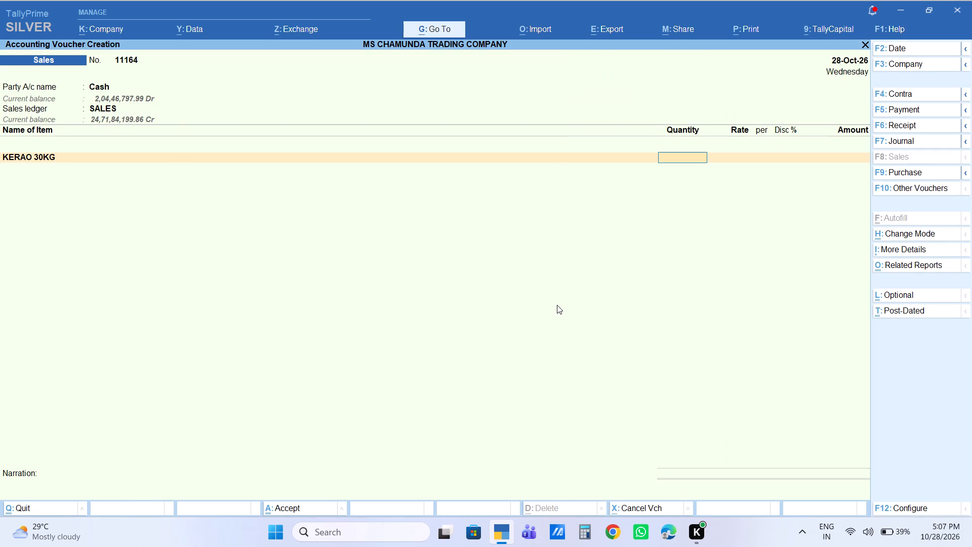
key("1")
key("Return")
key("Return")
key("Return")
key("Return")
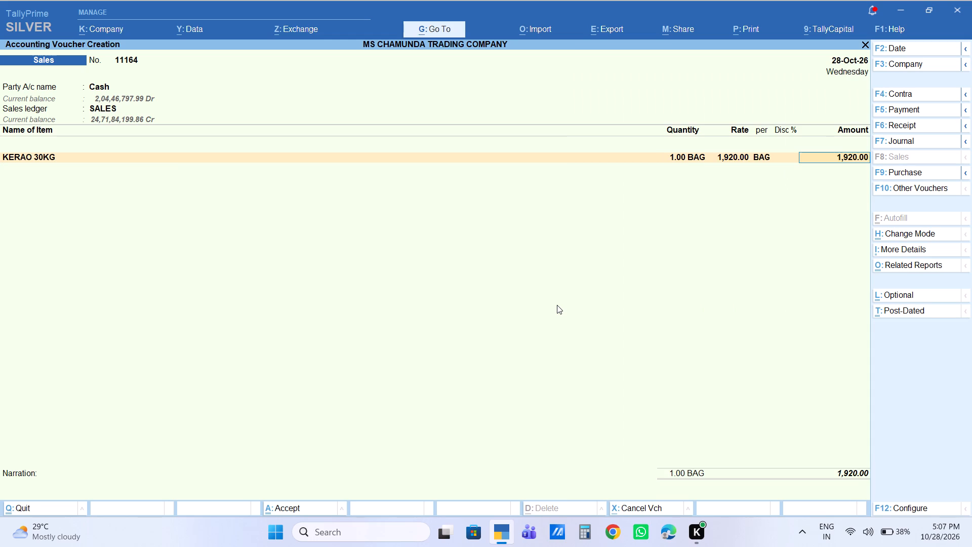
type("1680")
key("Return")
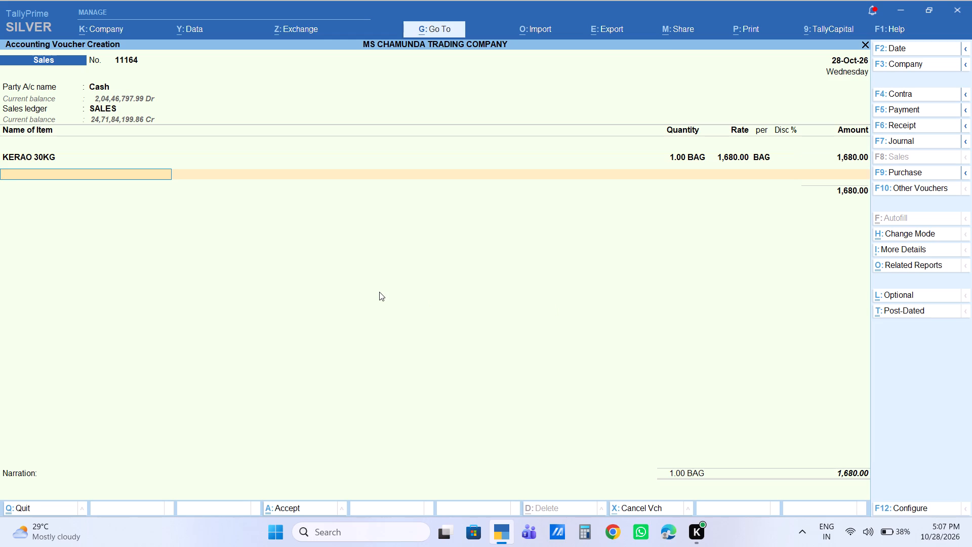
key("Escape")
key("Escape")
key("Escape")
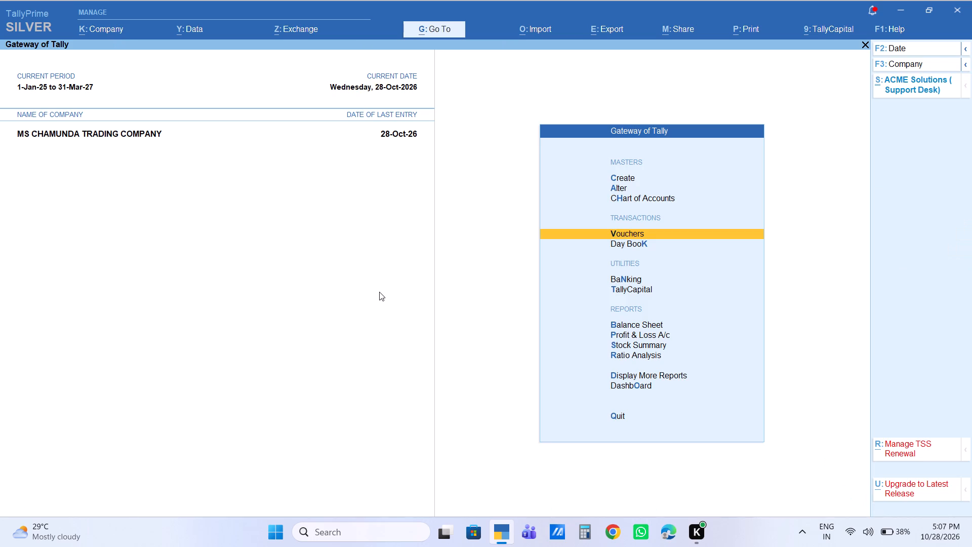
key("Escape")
Review the October stock item vouchers of KERAO 30KG in the inventory books, checking past purchase and sales prices.
type("di")
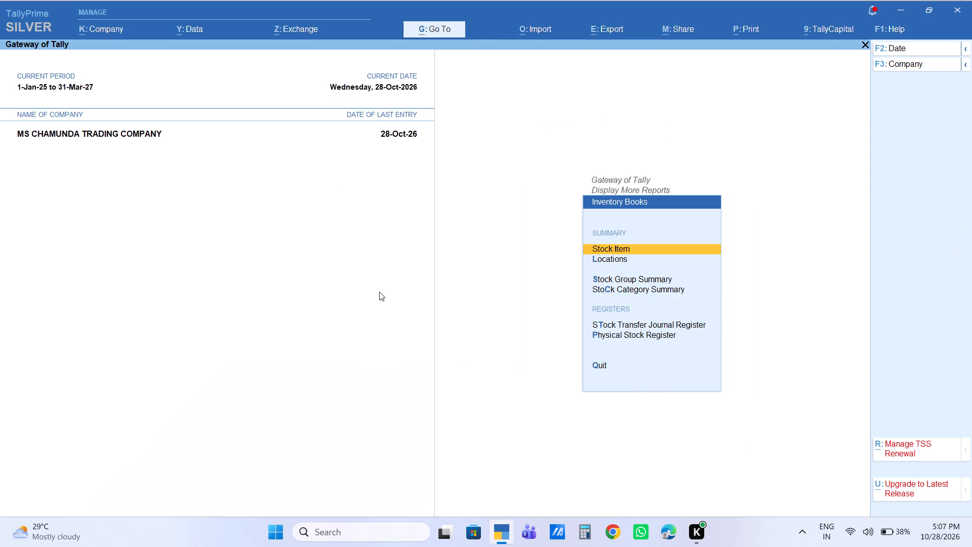
key("Return")
type("kera")
key("Down")
key("Down")
key("Return")
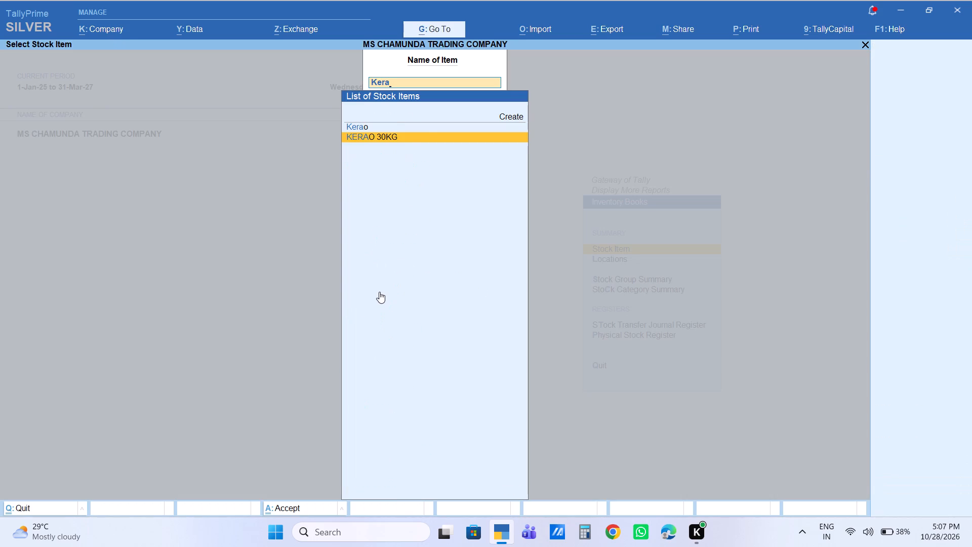
key("Return")
key("Down")
key("Down")
key("Down")
key("Down")
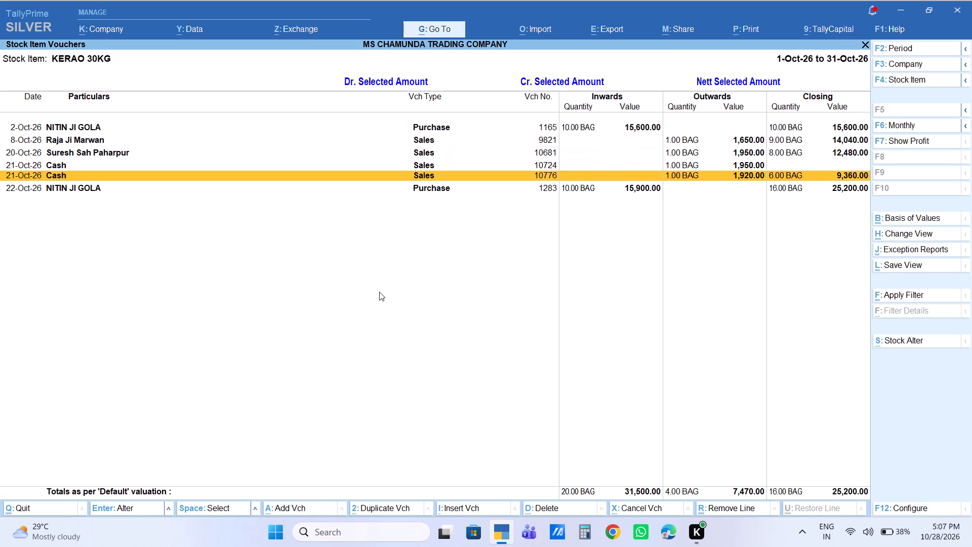
key("Down")
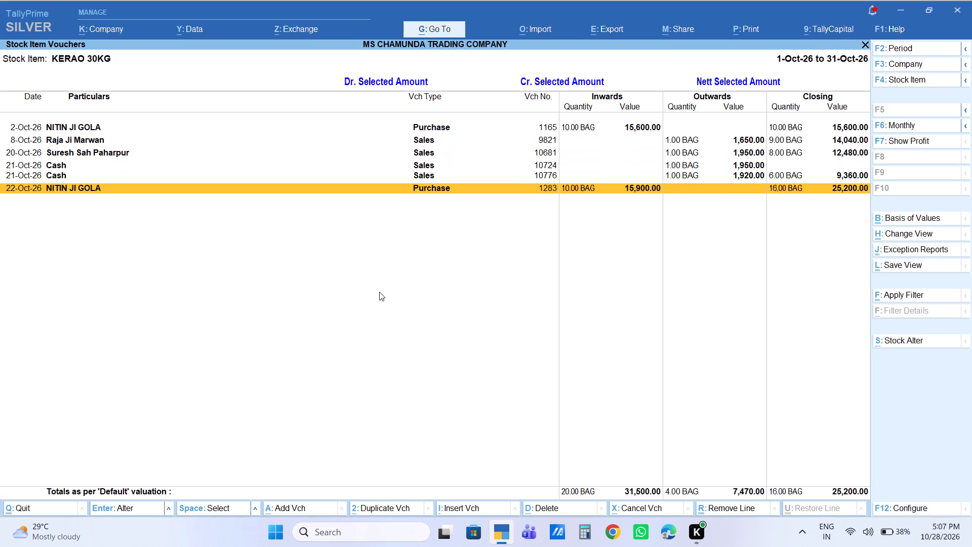
key("Escape")
key("Escape")
key("Escape")
key("Escape")
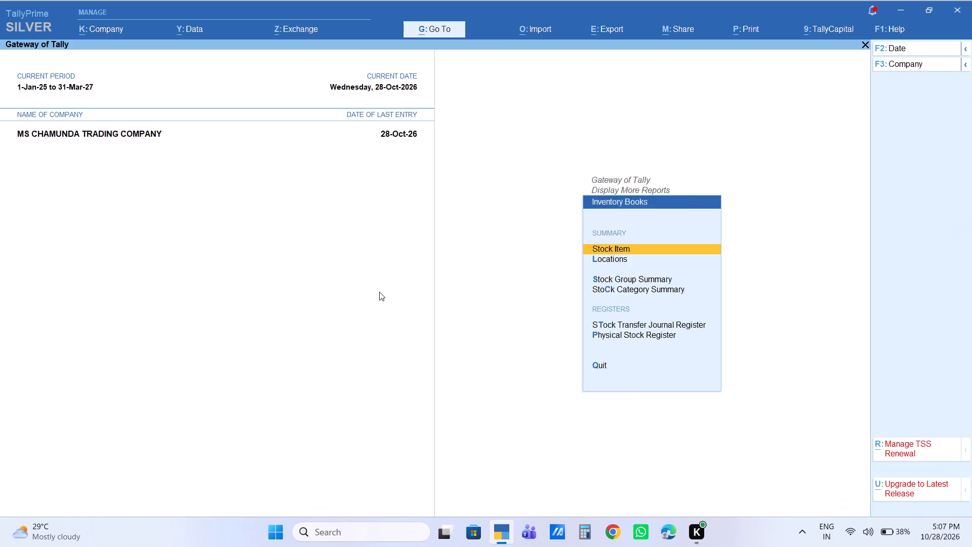
key("Escape")
key("Escape")
Start a new sales voucher with Cash as the party and SALES as the sales ledger.
key("v")
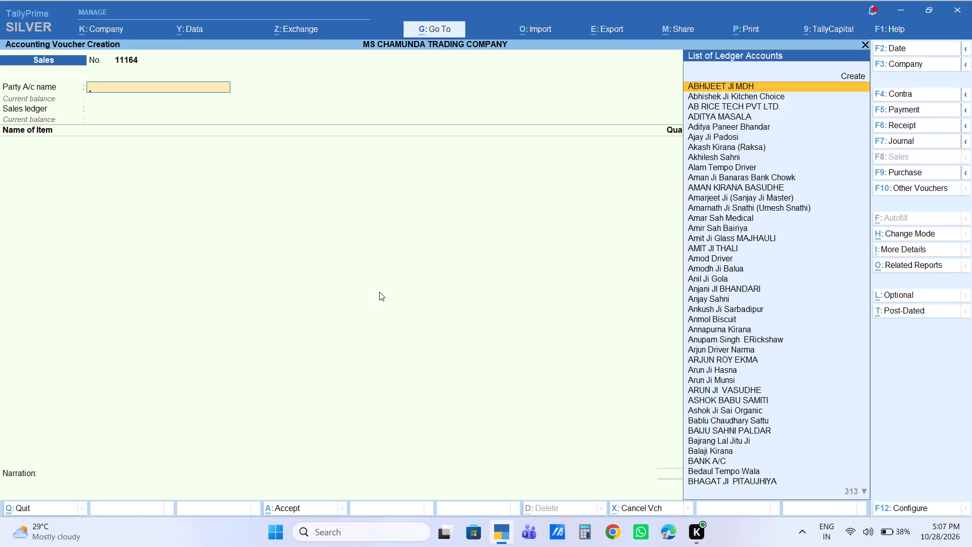
type("cas")
key("Return")
key("Return")
key("Return")
key("Return")
key("Return")
key("Return")
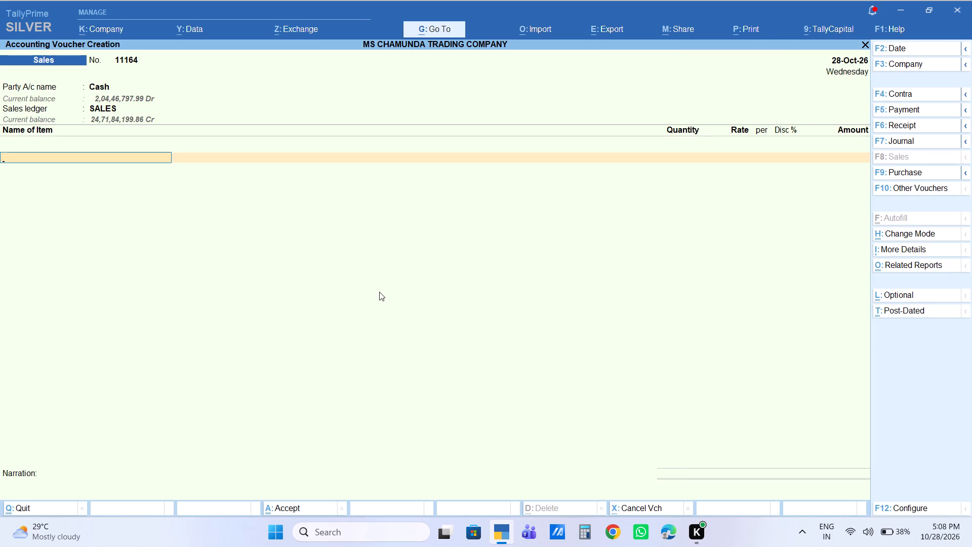
Search the stock items for "kera" in the first item line of the sales voucher.
type("kera")
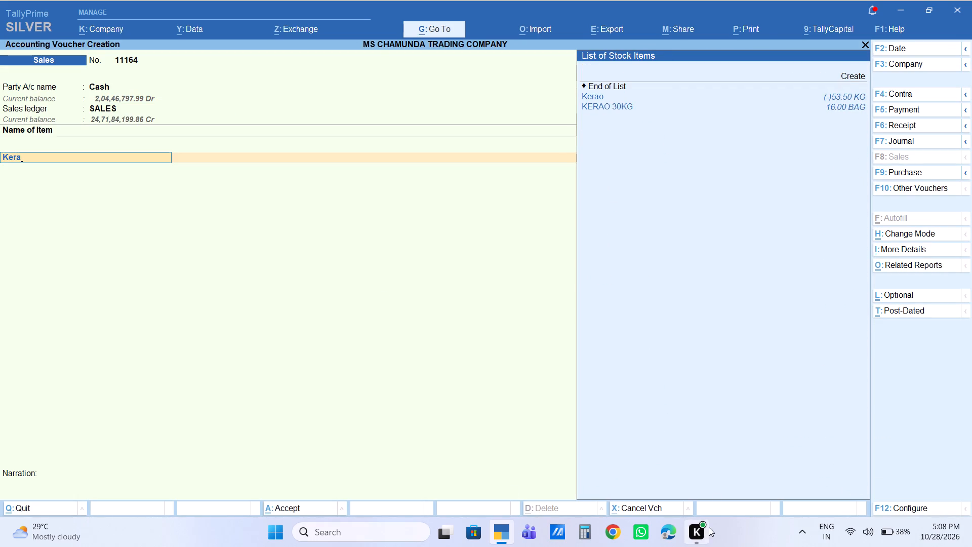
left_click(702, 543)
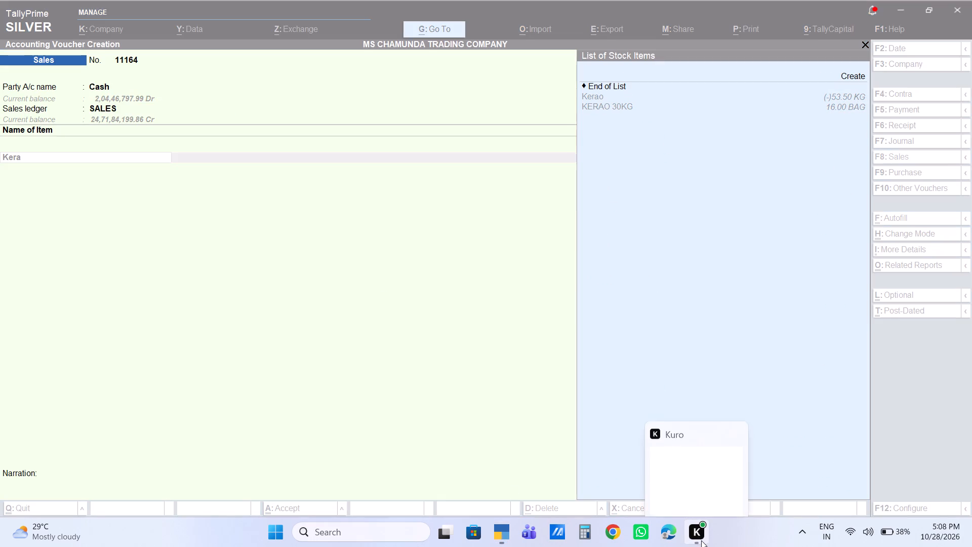
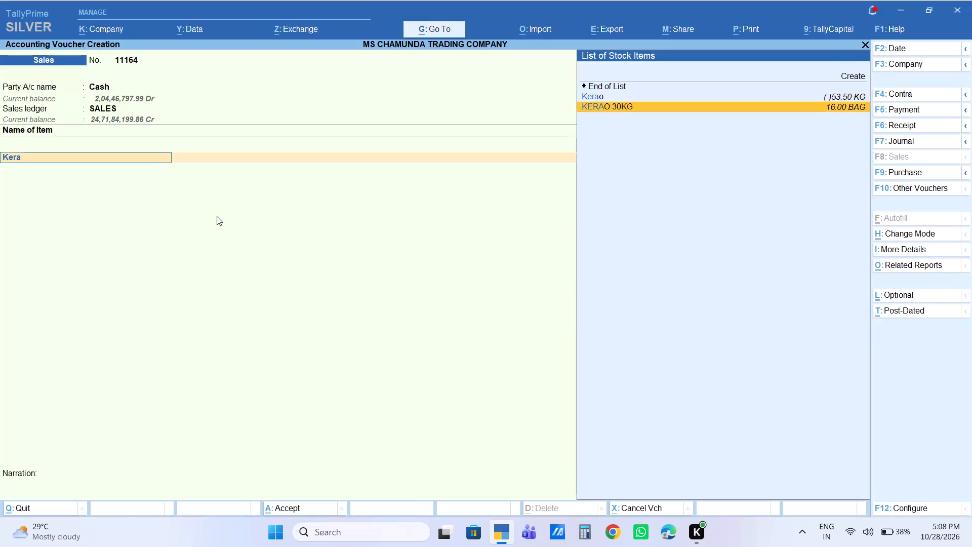
Add one bag of KERAO 30KG with an amount of 1,680.00 as the first item of the sales voucher.
key("Return")
key("1")
key("Return")
key("Return")
key("Return")
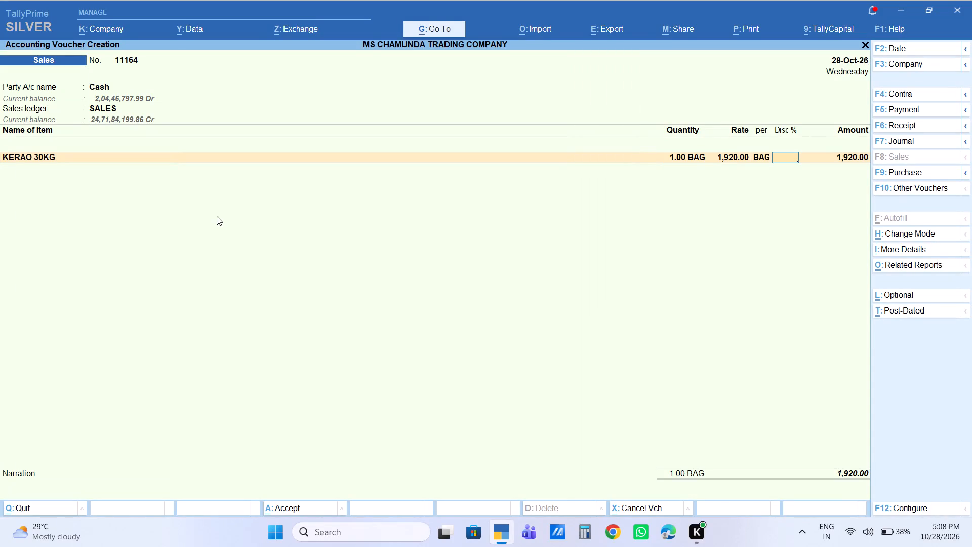
key("Return")
type("1680")
key("Return")
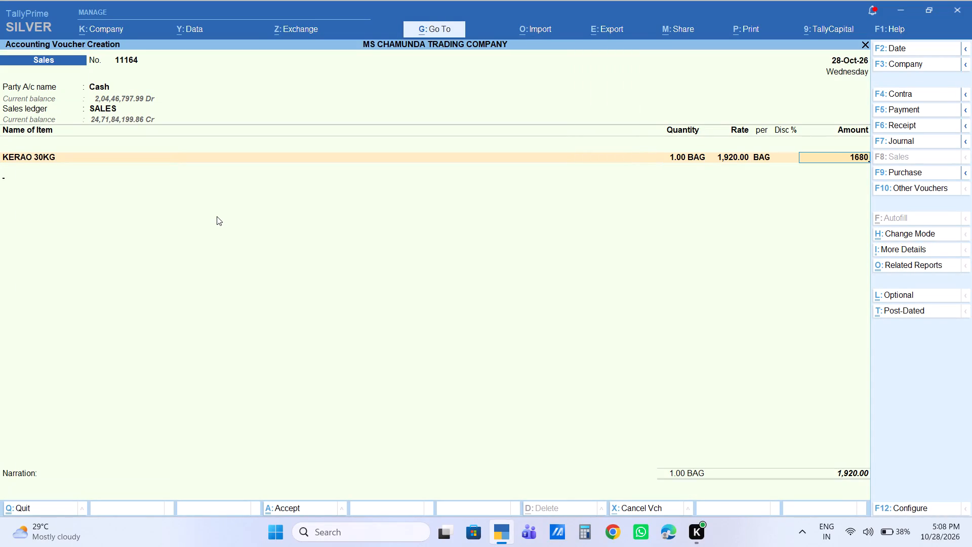
Add one bag of SAFED MATAR30KG with an amount of 1,680.00 as the second voucher item.
type("matar")
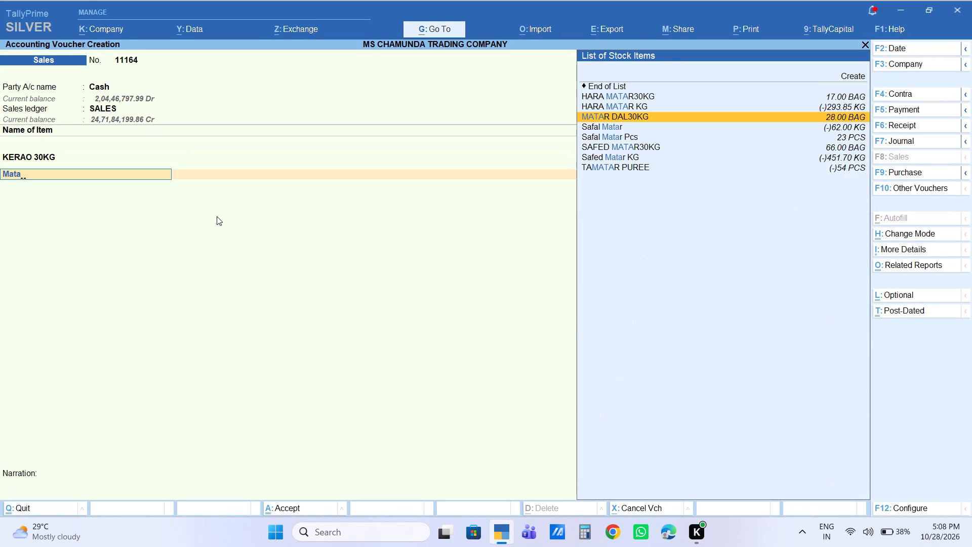
key("Left")
key("Down")
key("Down")
key("Down")
key("Return")
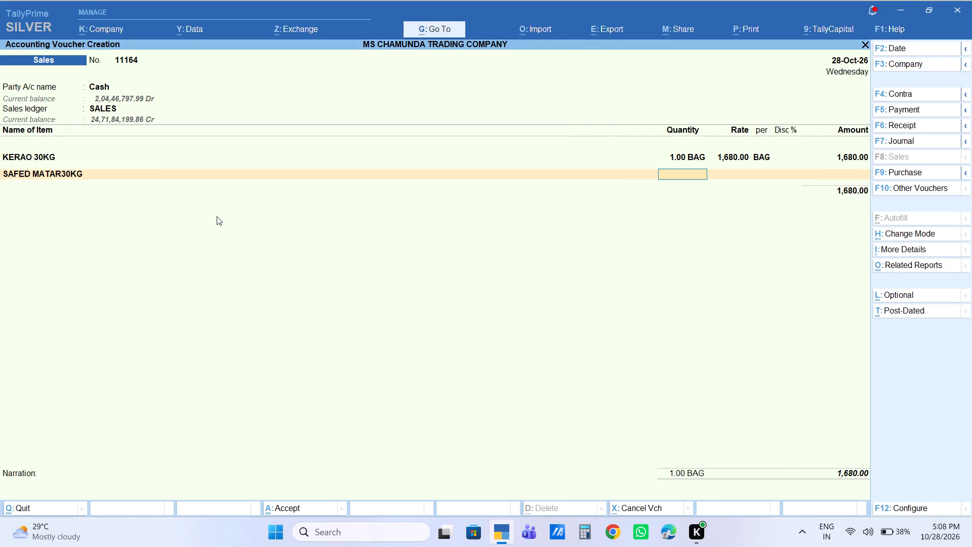
key("1")
key("Return")
key("Return")
key("Return")
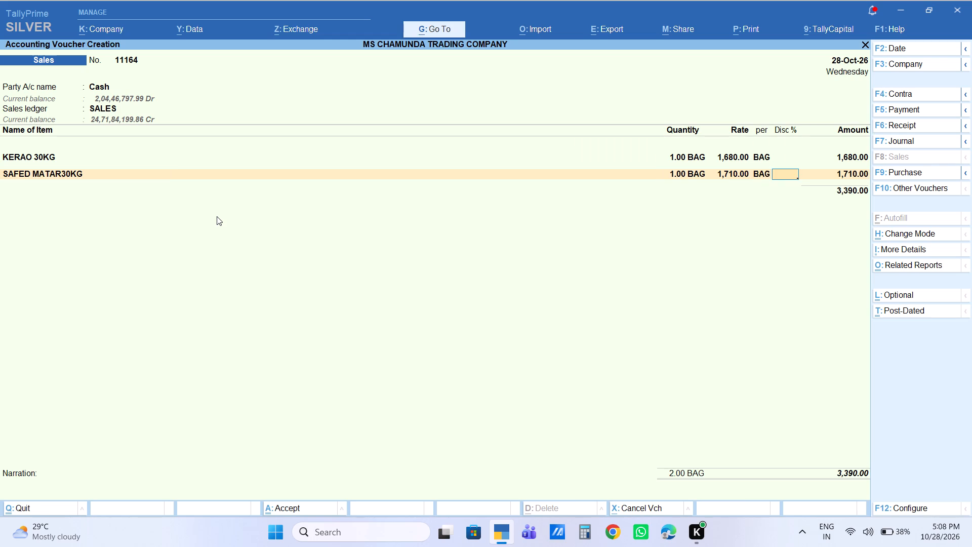
key("Return")
type("1680")
key("Return")
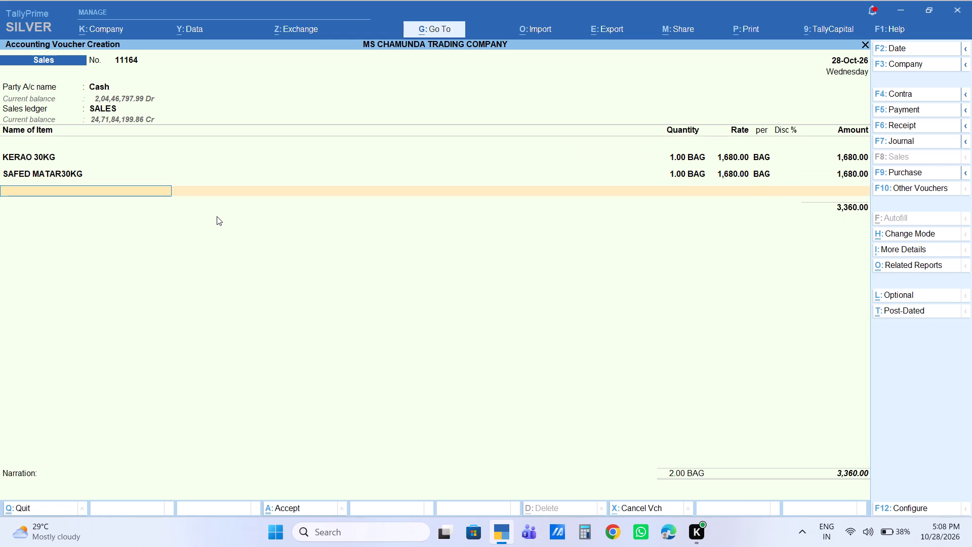
Add three bags of Raj AATA 26KG with an amount of 2,520.00 to the sales voucher.
type("rajaa")
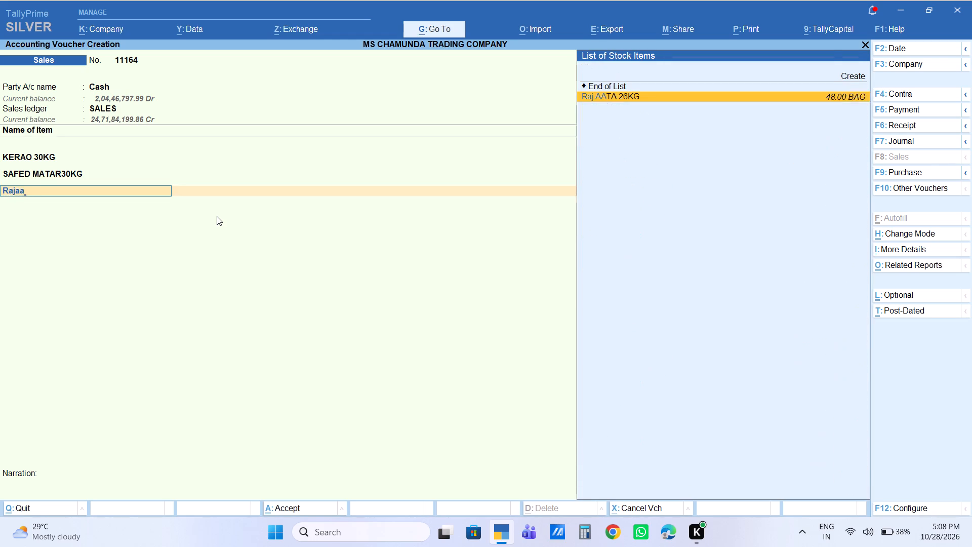
key("Return")
key("3")
key("Return")
key("Return")
key("Return")
key("Return")
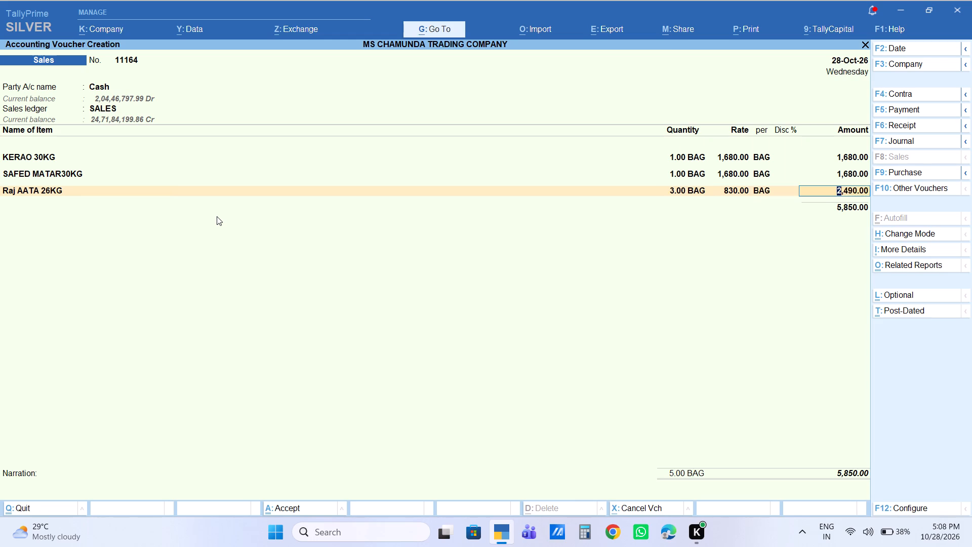
type("2520")
key("Return")
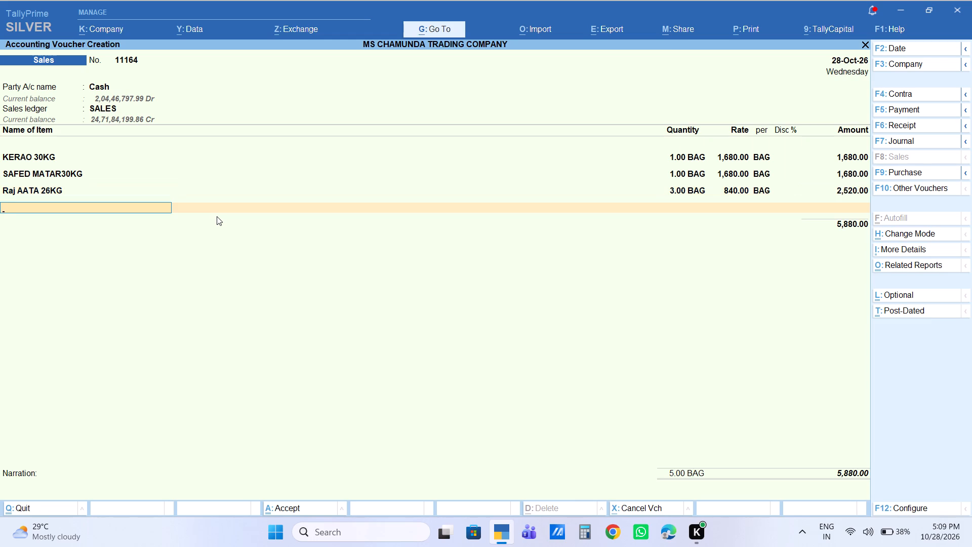
Add 2 KG of Dhela Mishri Kg to the sales voucher at the default rate of 90.00.
type("mishr")
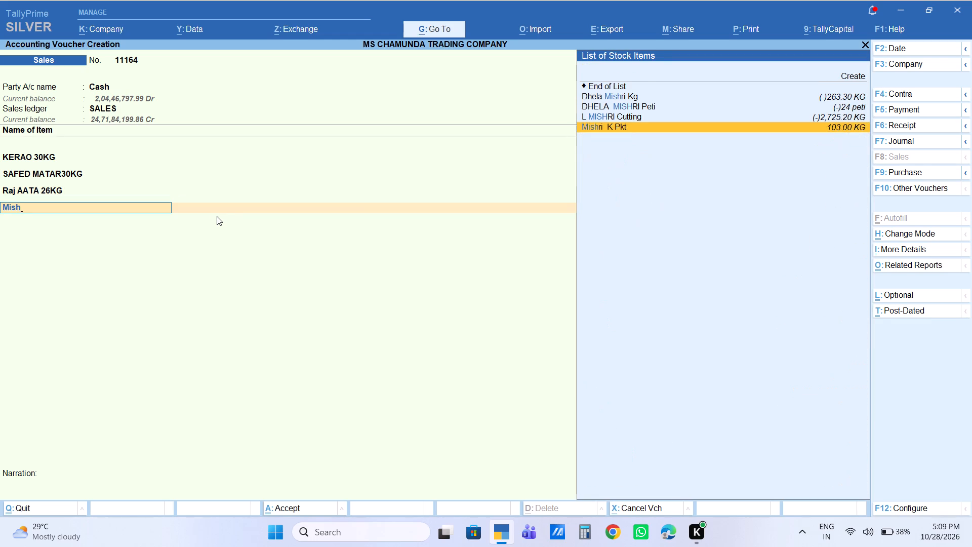
key("Down")
key("Up")
key("Down")
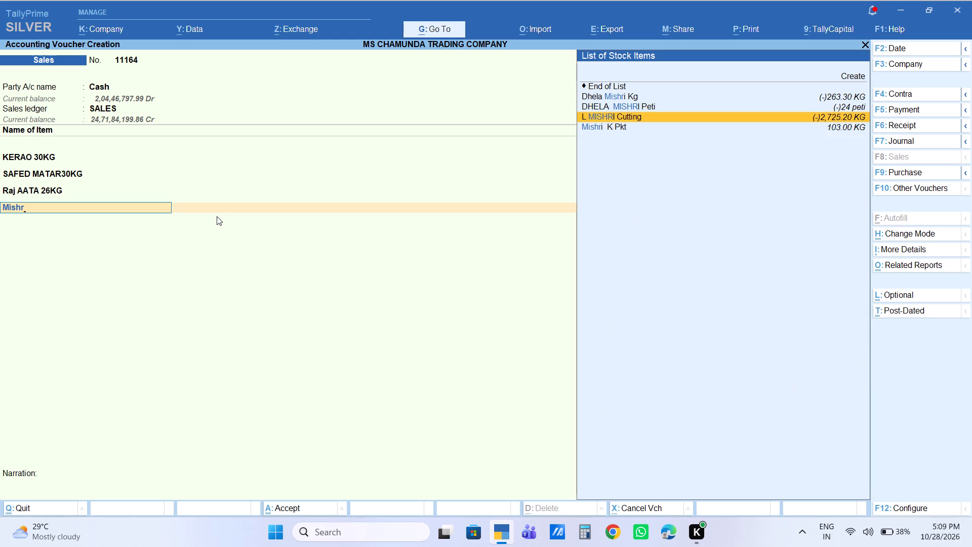
key("Up")
key("Up")
key("Up")
key("Return")
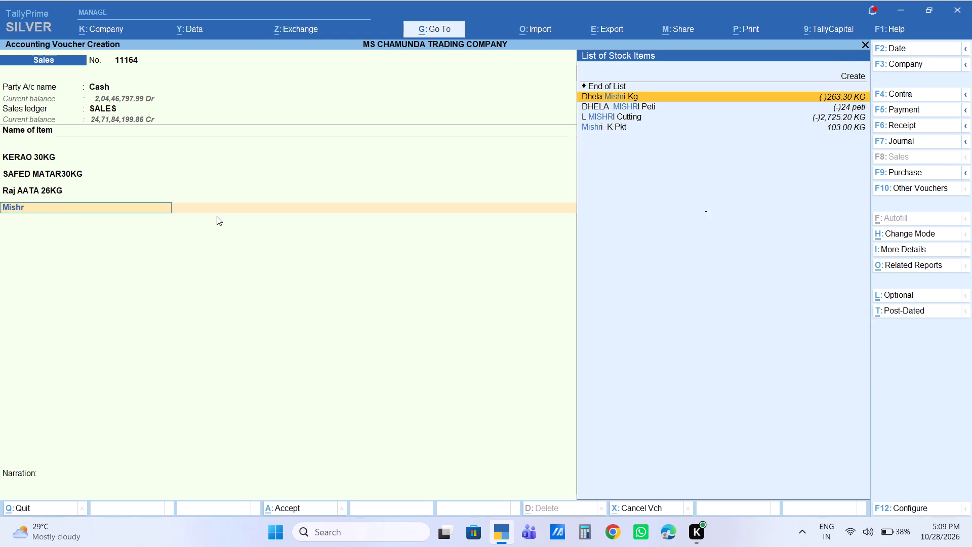
key("2")
key("Return")
key("Return")
key("Return")
key("Return")
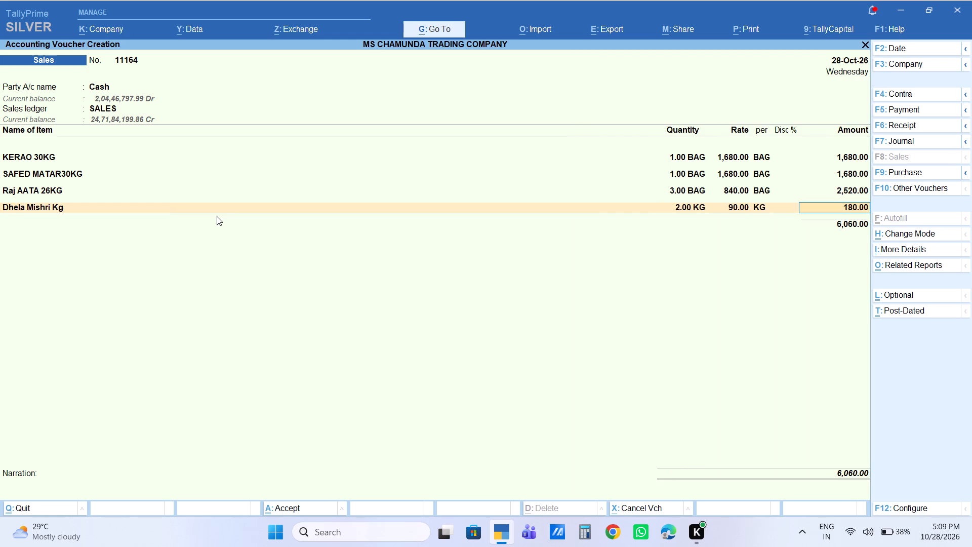
key("Return")
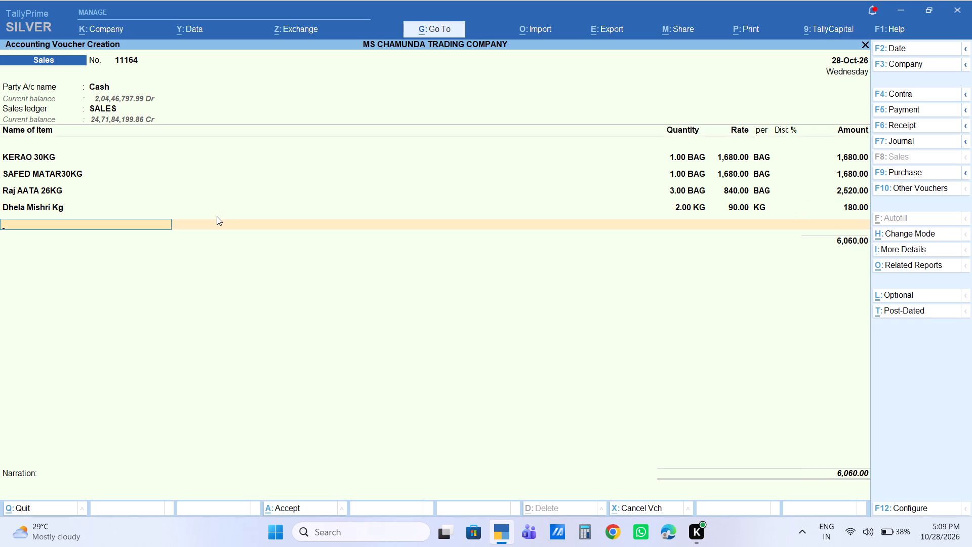
Add 2 KG of BADAM VIJAY KG to the sales voucher at the default rate of 150.00.
type("bada")
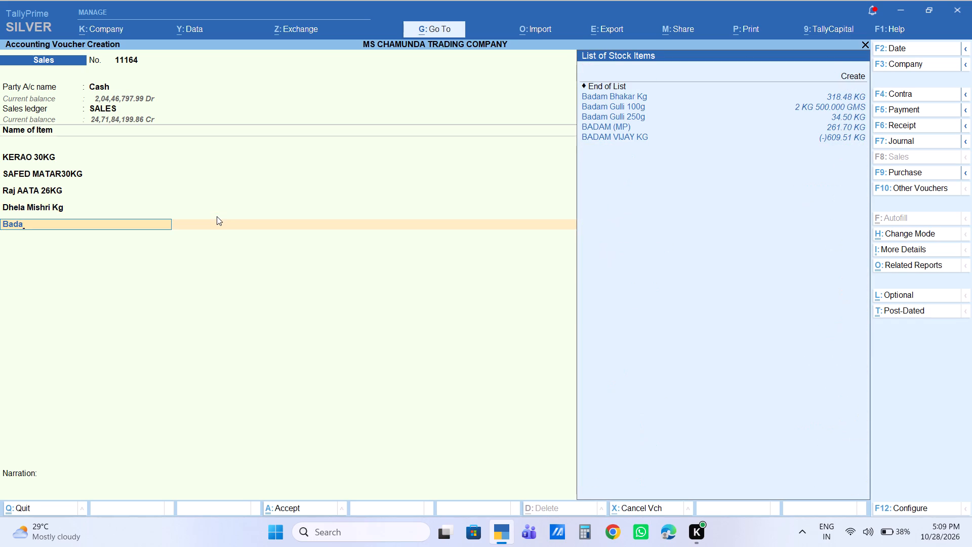
key("Down")
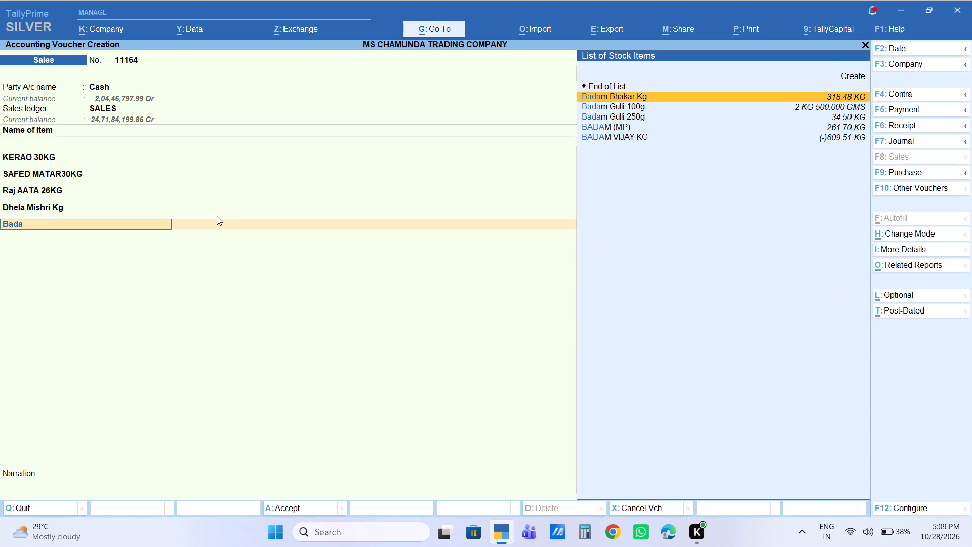
key("Down")
key("Down")
key("Down")
key("Down")
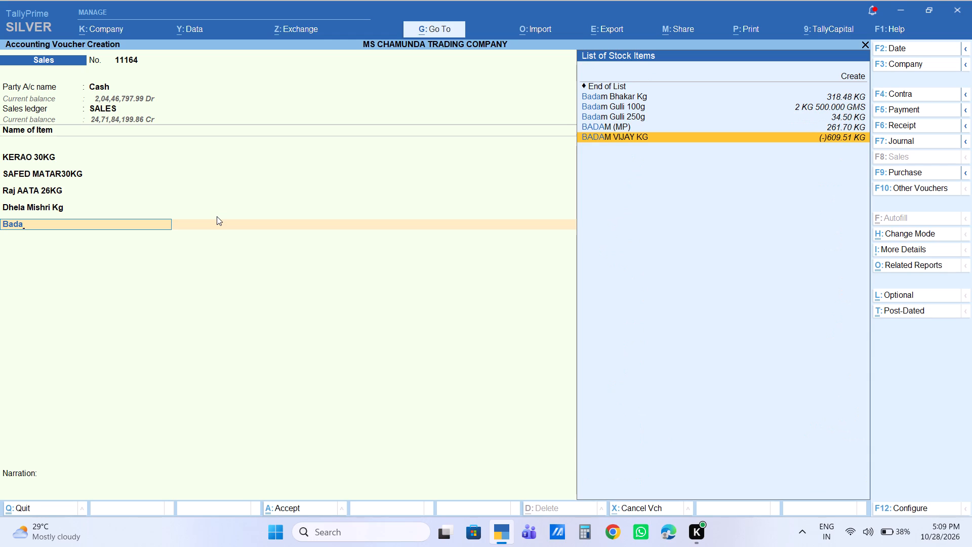
key("2")
key("Return")
key("Down")
key("Down")
key("Down")
key("Down")
key("Down")
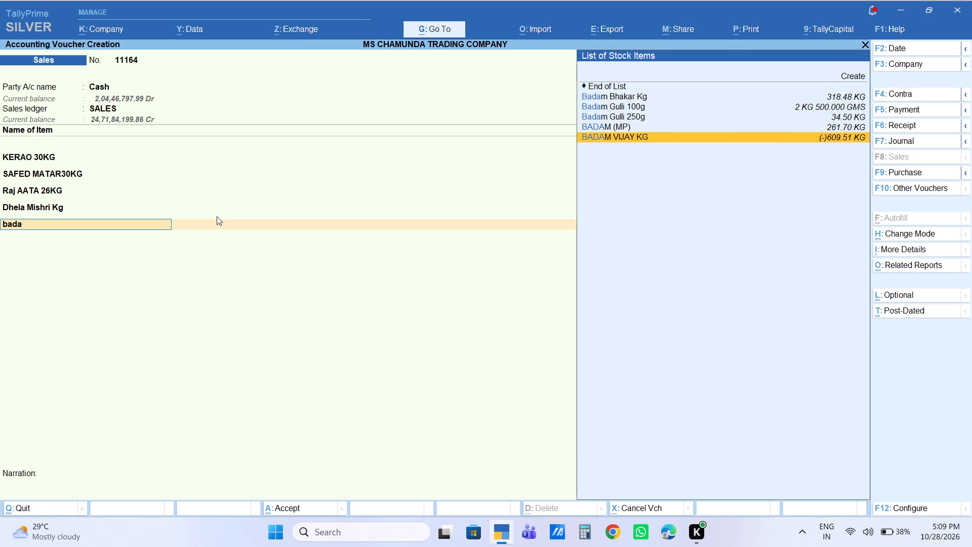
key("Return")
key("2")
key("Return")
key("Return")
key("Return")
key("Return")
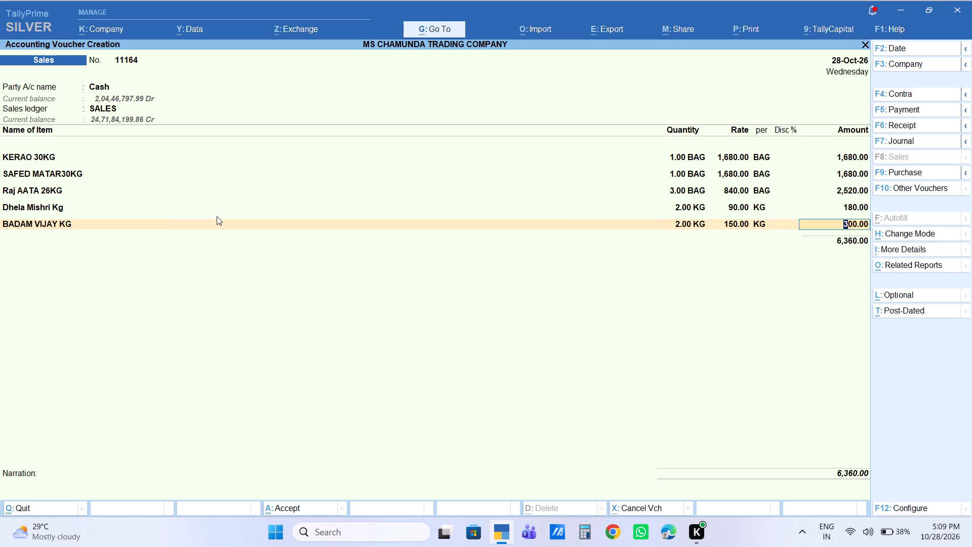
key("Return")
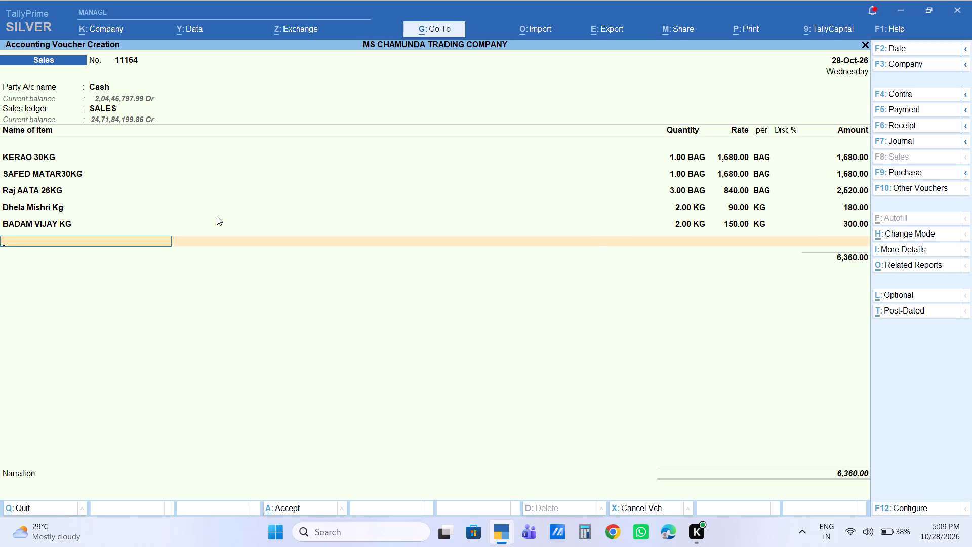
Add one peti of A Butter Rs5 to the sales voucher at the default rate of 490.00.
type("a but")
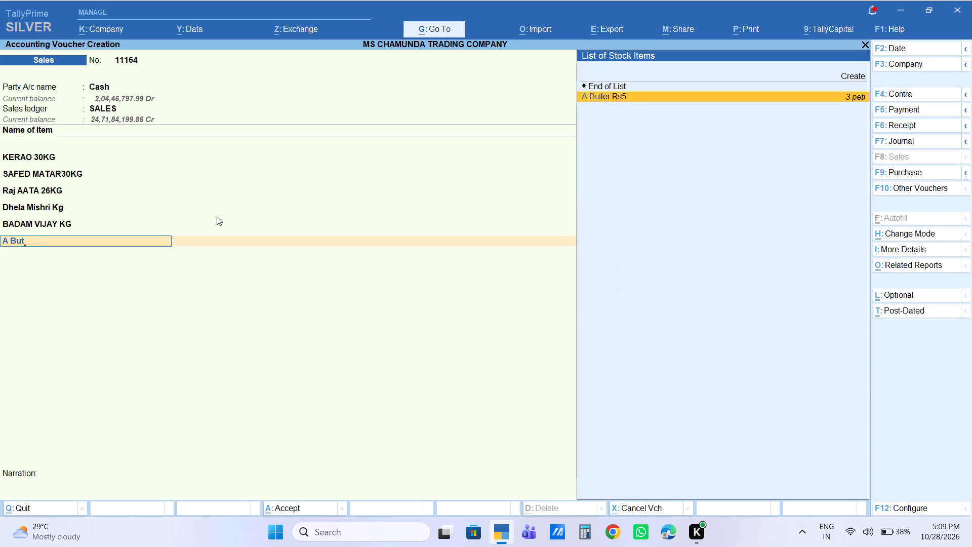
key("Return")
key("1")
key("Return")
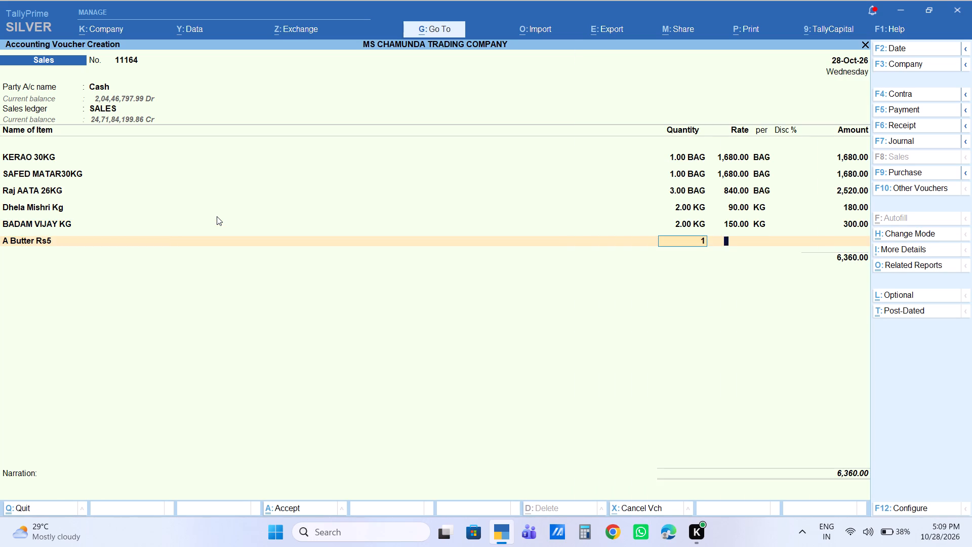
key("Return")
key("Return")
key("Return")
key("Return")
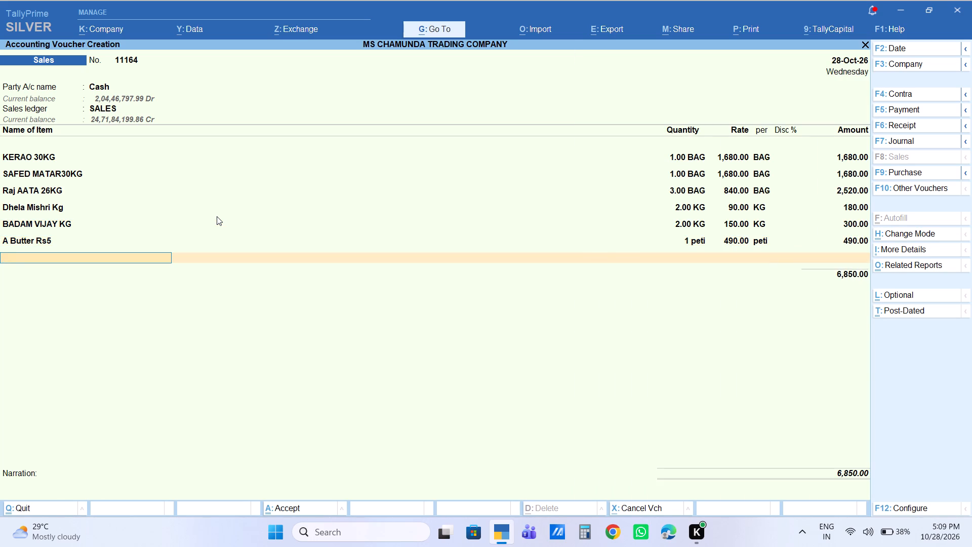
Add one peti of S Dhum Rs5 to the sales voucher at the default rate of 590.00.
type("dhum")
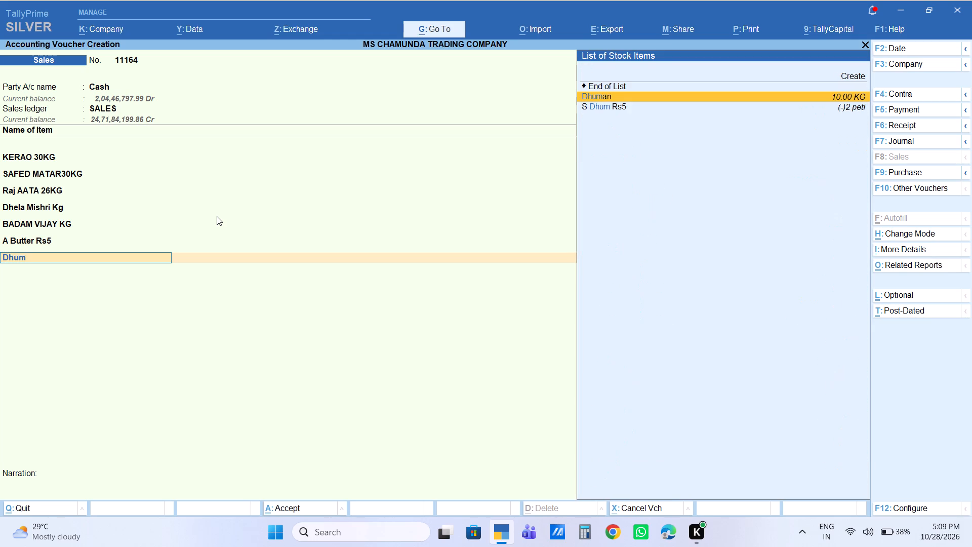
key("Down")
key("Return")
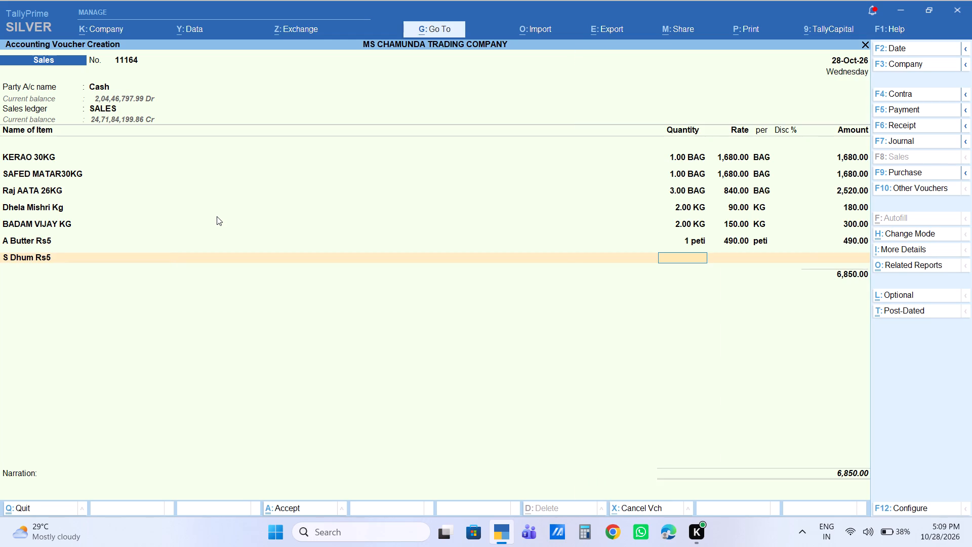
key("1")
key("Return")
key("Return")
key("Return")
key("Return")
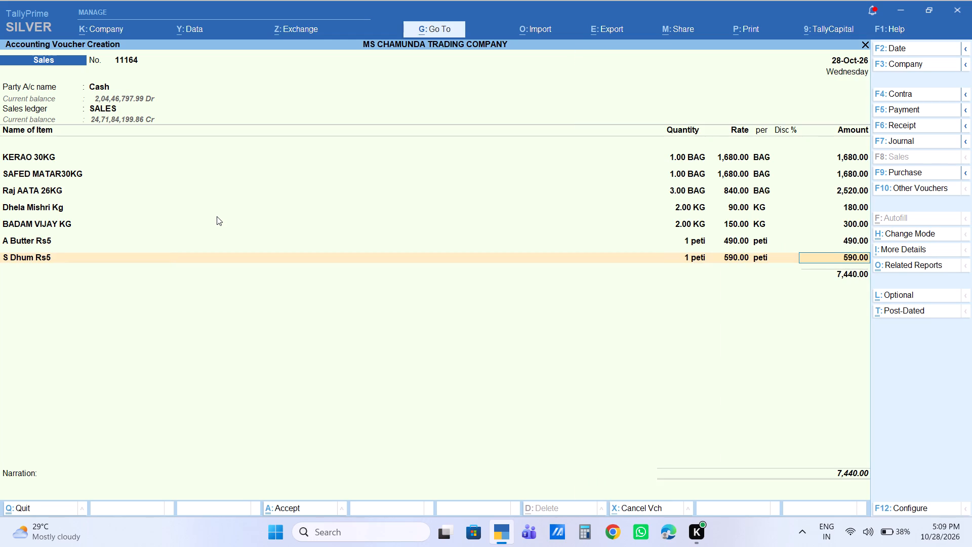
key("Return")
End the item list and add a Labour Charge of 14.00 below the items.
key("Return")
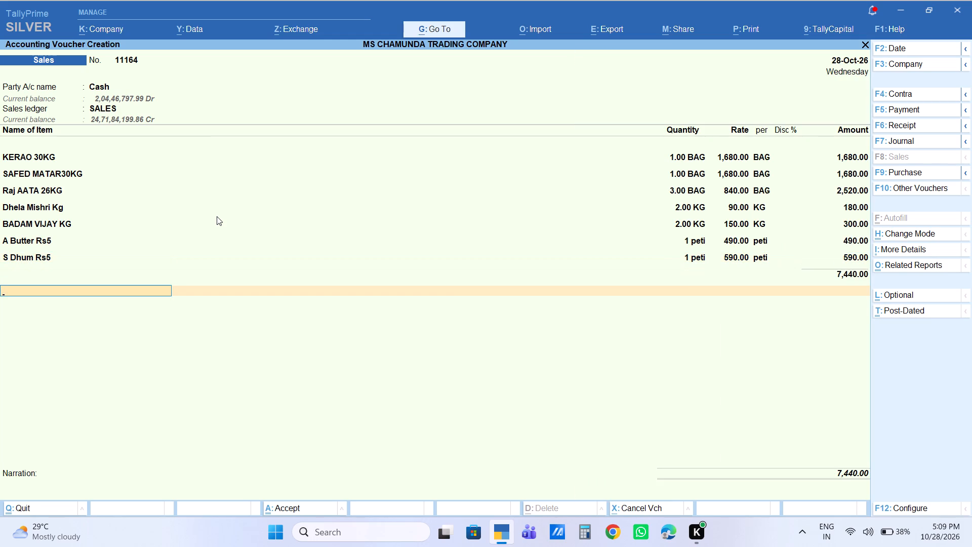
type("la")
key("Return")
key("Return")
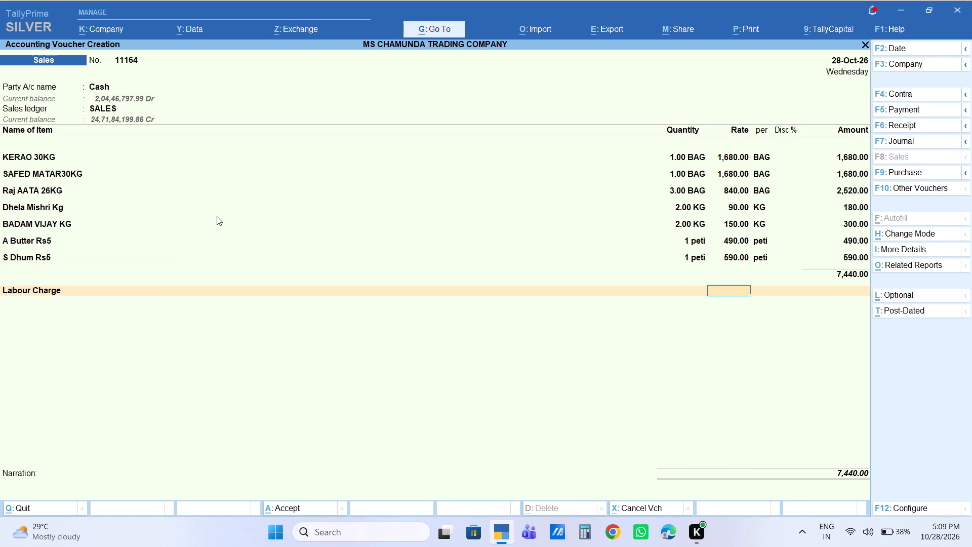
type("14")
key("Return")
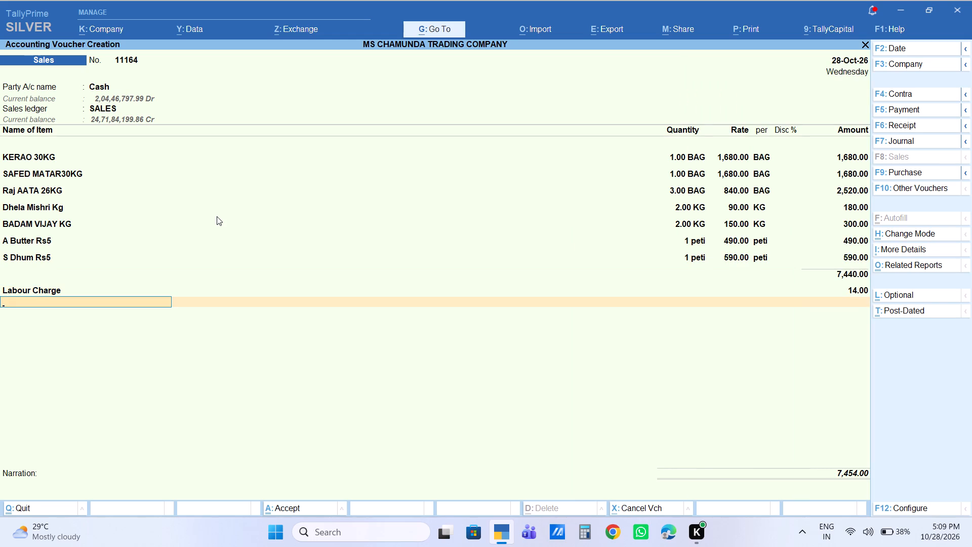
Return to the item list and add 0.5 KG of Kaju 100g with its amount set to 425.
key("BackSpace")
key("BackSpace")
key("BackSpace")
key("BackSpace")
key("Return")
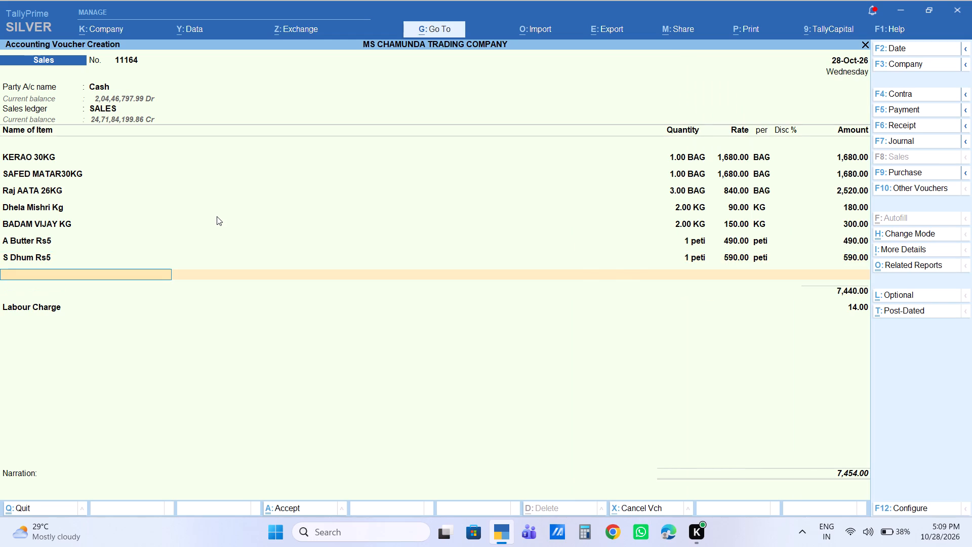
type("kaju")
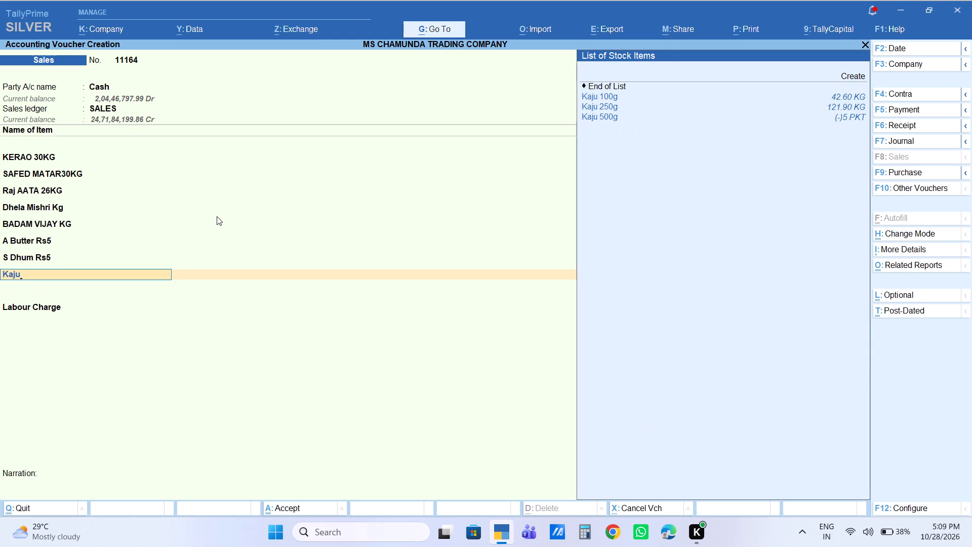
key("Down")
key("Return")
type(".5")
key("Return")
key("Return")
key("Return")
key("Return")
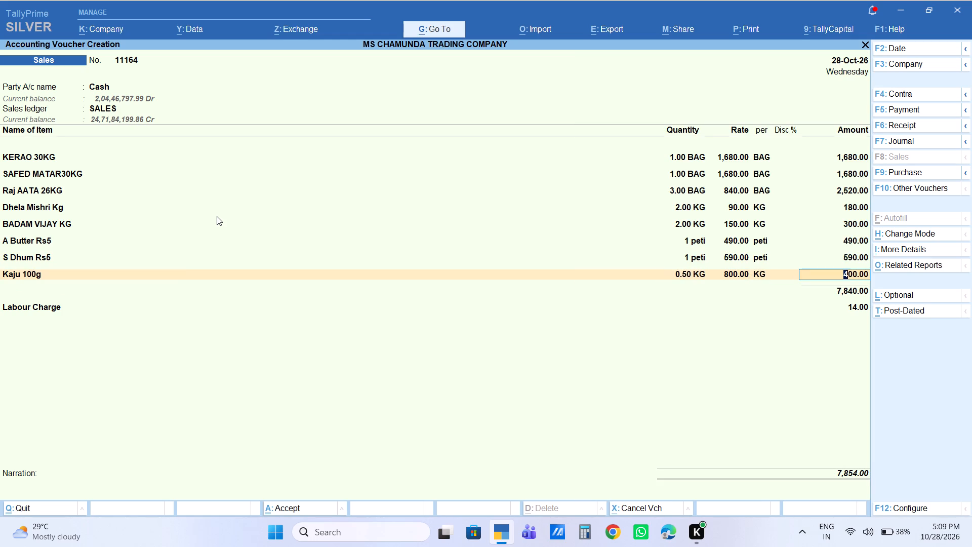
type("425")
key("Return")
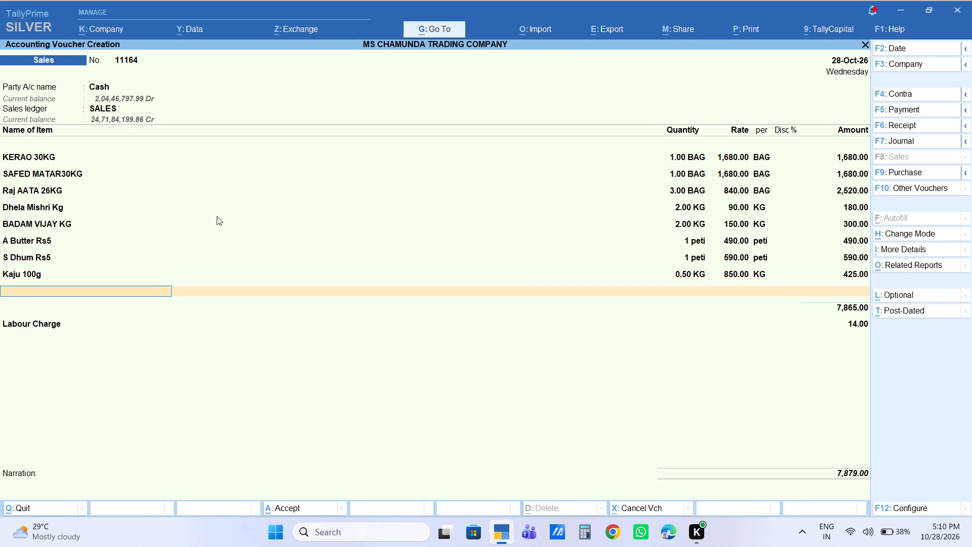
End the item list, keep the Labour Charge, leave the narration blank and save the sales voucher.
key("Return")
key("Return")
key("Return")
key("Return")
key("Return")
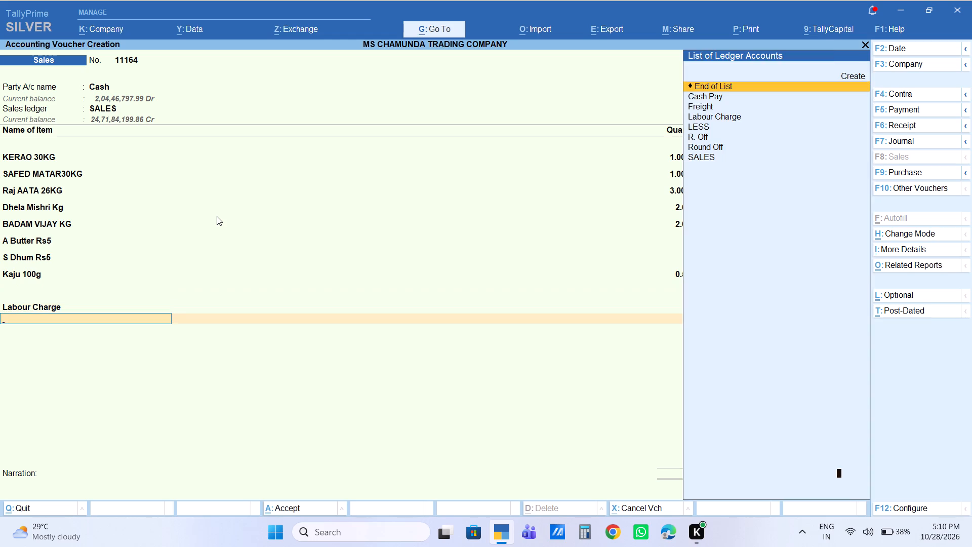
key("Return")
key("Return")
key("Return")
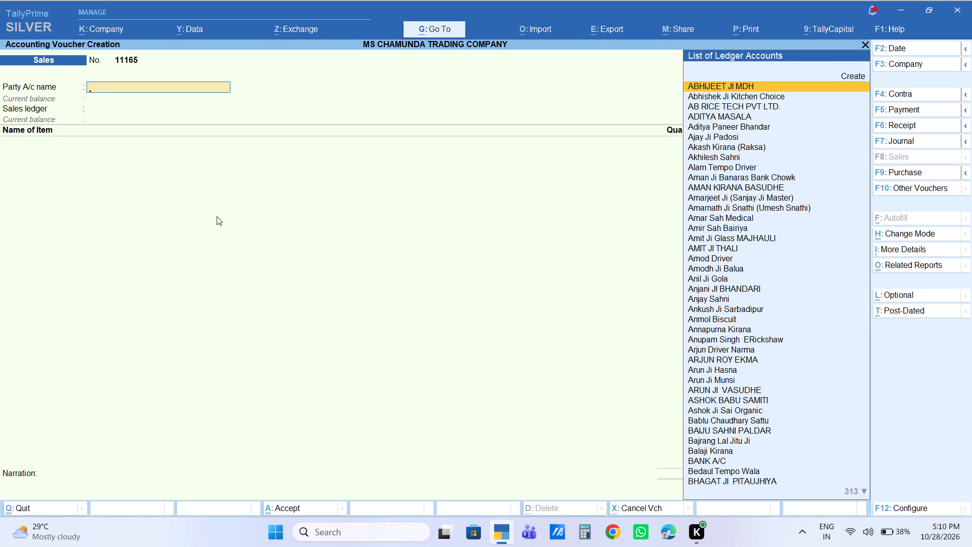
Set up the new sales voucher with Cash as the party account and SALES as the sales ledger.
type("cas")
key("Return")
key("Return")
key("Return")
key("Return")
key("Return")
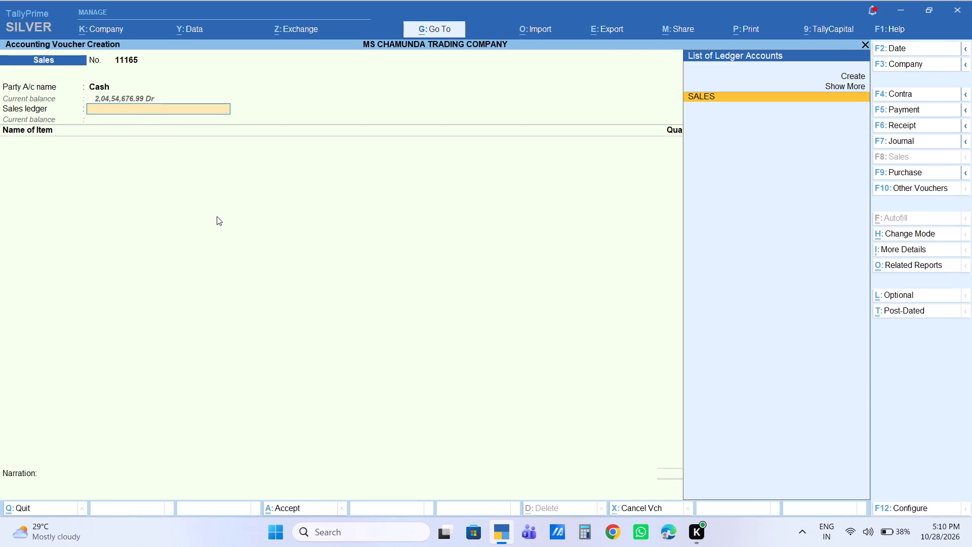
key("Return")
Add 1 BAG of Khesari Dal 30kg to the sales voucher at the default rate of 1,590.00.
type("khesar")
key("Down")
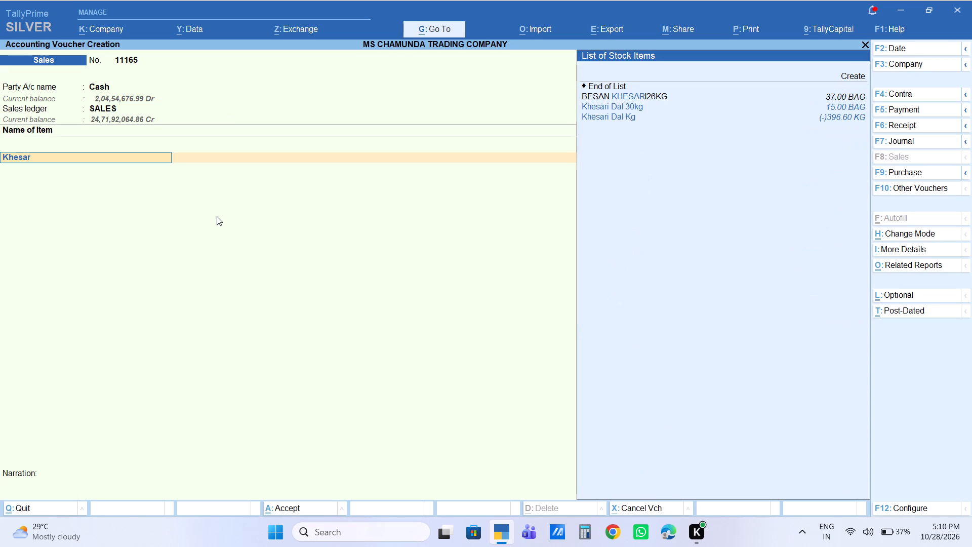
key("Return")
key("1")
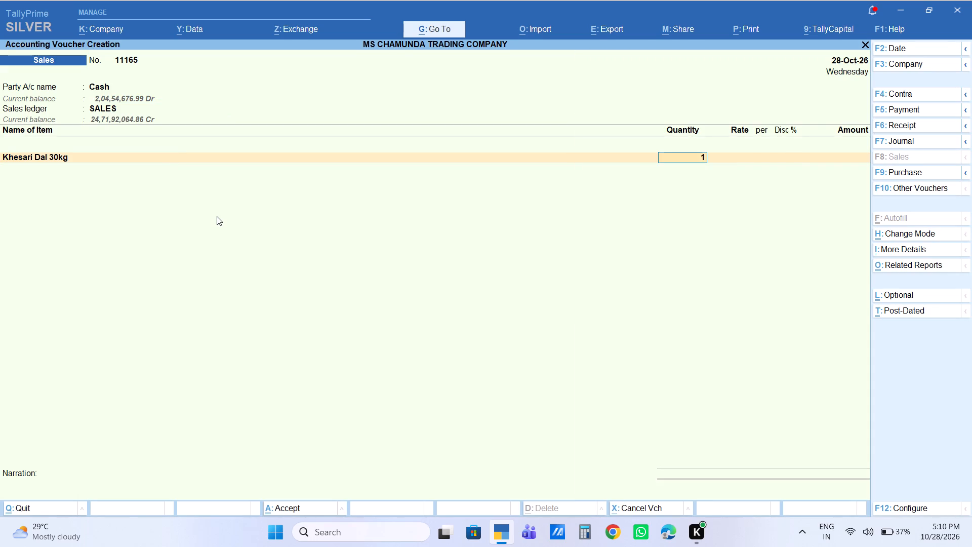
key("Return")
key("Return")
key("Return")
key("Return")
key("Return")
End the item list without additional charges or narration and save the Khesari Dal sales voucher.
key("Return")
key("Return")
key("Return")
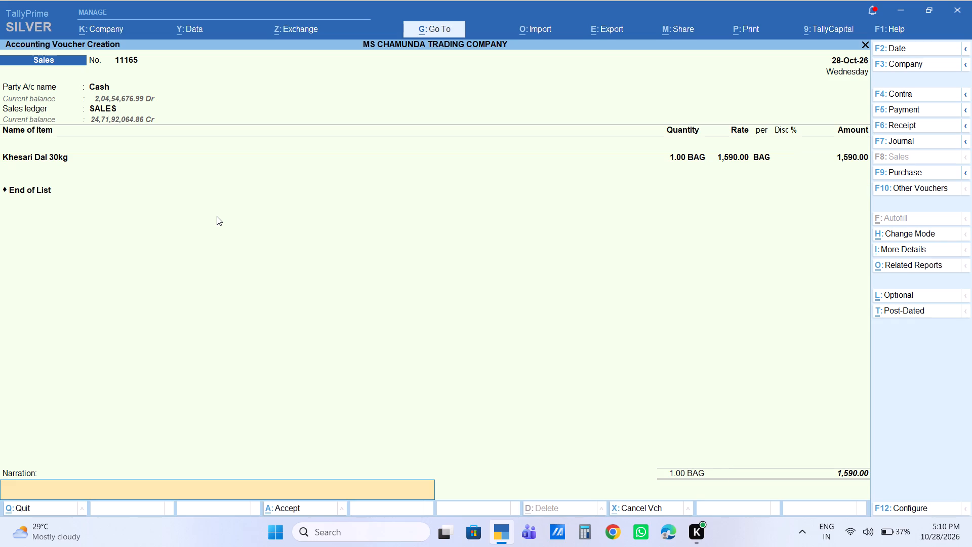
key("Return")
key("Return")
Set up the next sales voucher with Cash as the buyer and party account and SALES as the sales ledger.
key("Return")
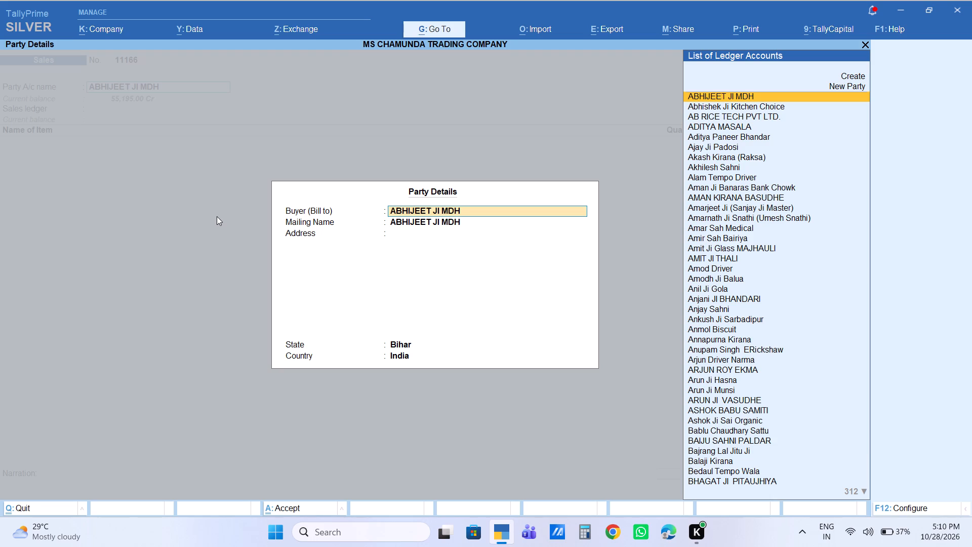
key("BackSpace")
type("cas")
key("Return")
key("Return")
key("Return")
key("Return")
key("Return")
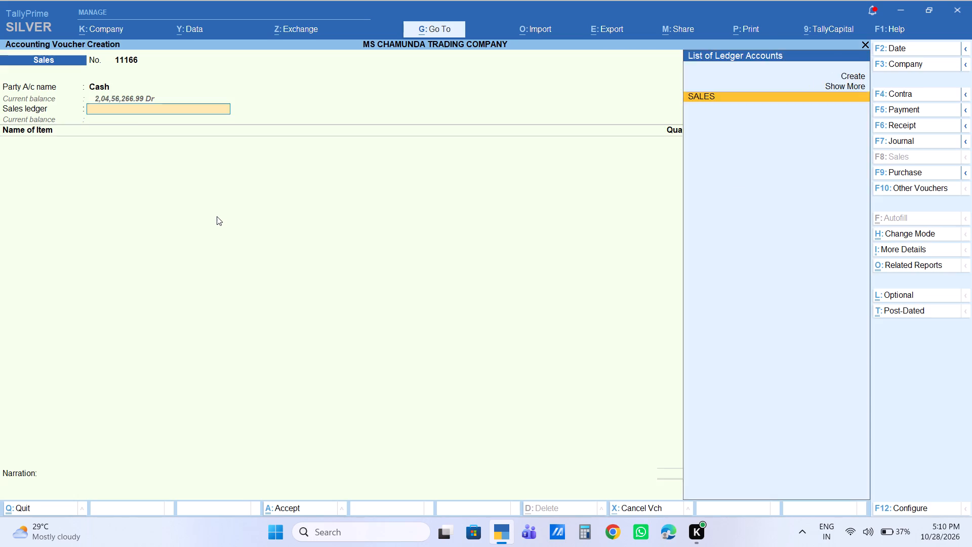
key("Return")
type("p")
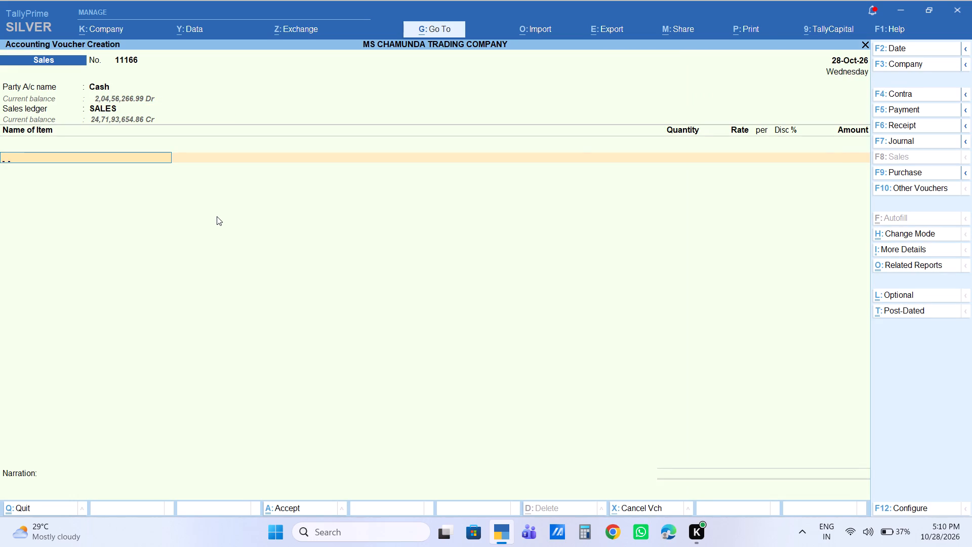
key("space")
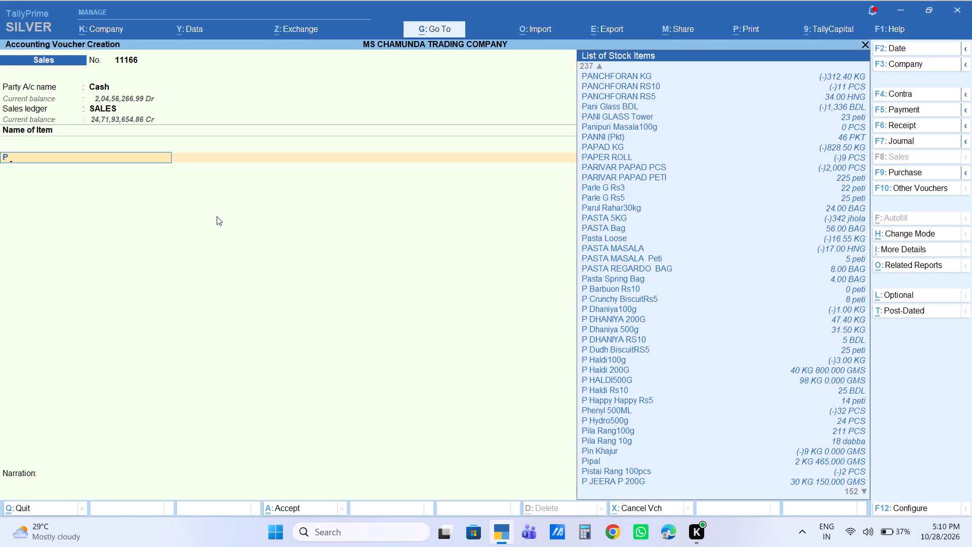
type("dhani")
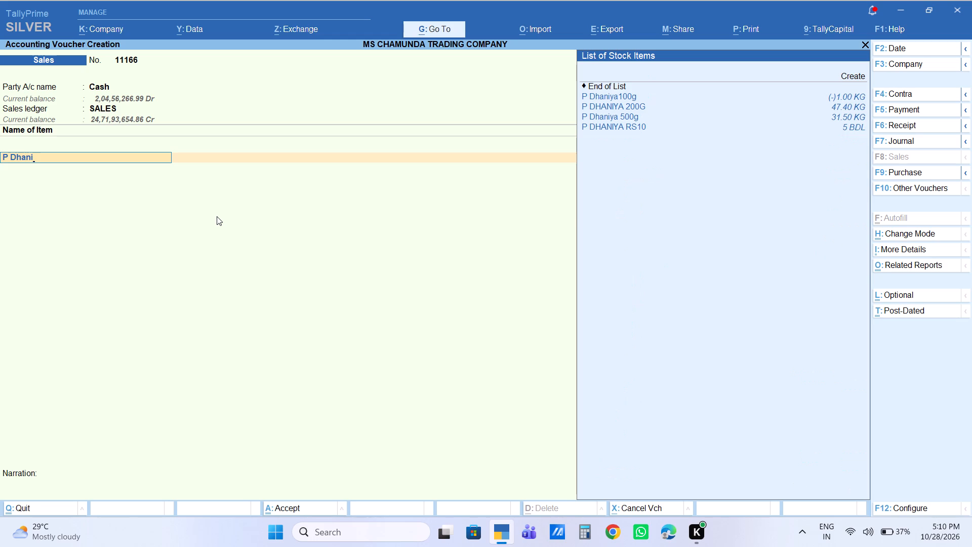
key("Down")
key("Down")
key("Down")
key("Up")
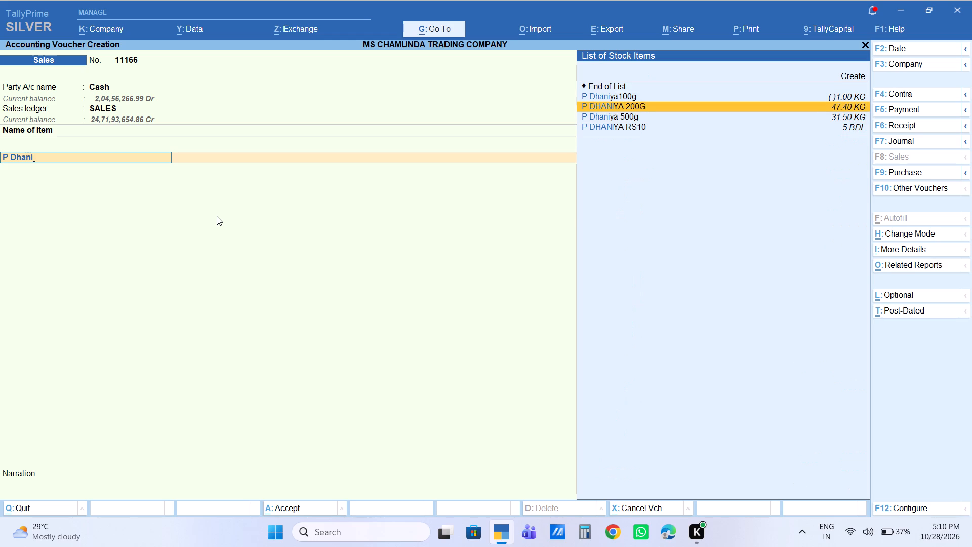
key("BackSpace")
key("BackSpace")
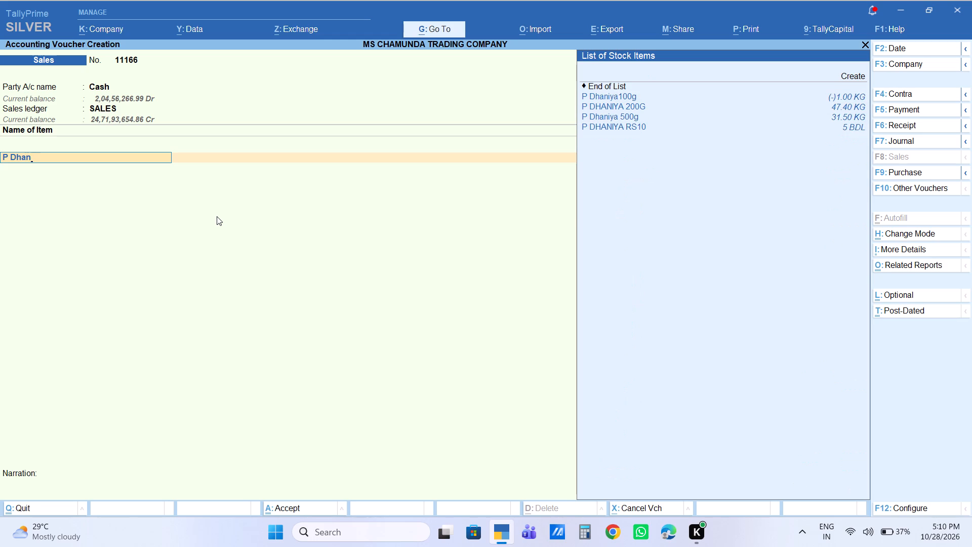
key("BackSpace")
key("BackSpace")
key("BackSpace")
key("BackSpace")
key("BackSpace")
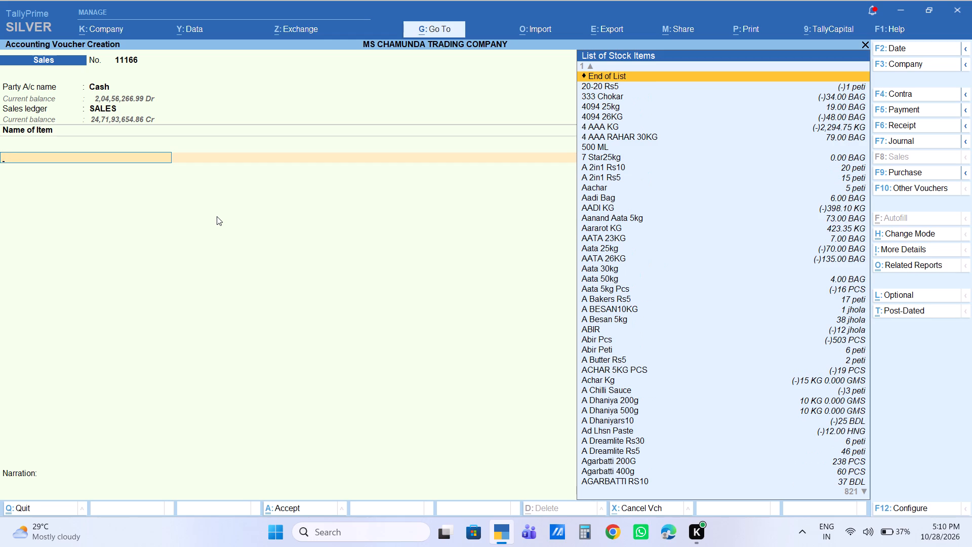
Add 2 TINA of Sahnai Tina to the sales voucher at the default rate of 2,170.00.
type("sahnai")
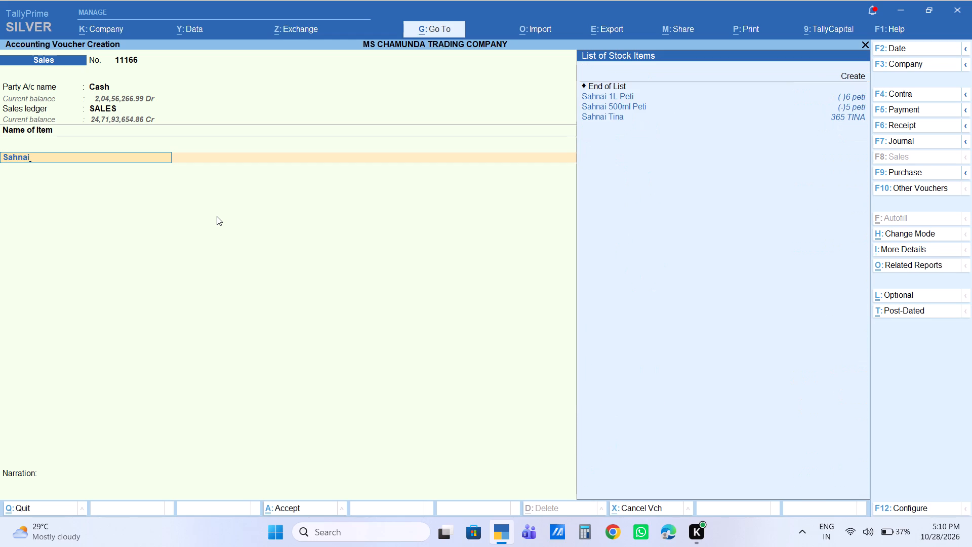
key("Down")
key("Down")
key("Down")
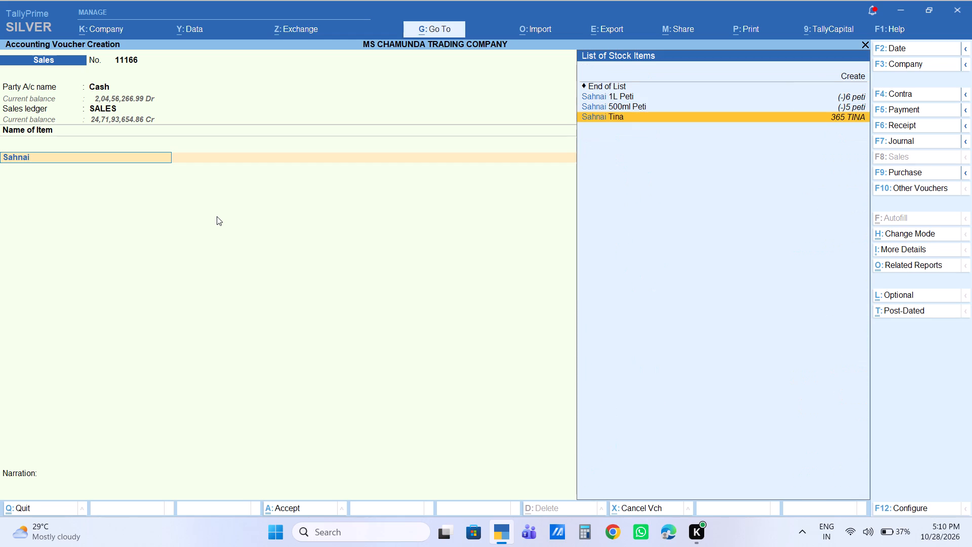
key("Down")
key("Return")
key("2")
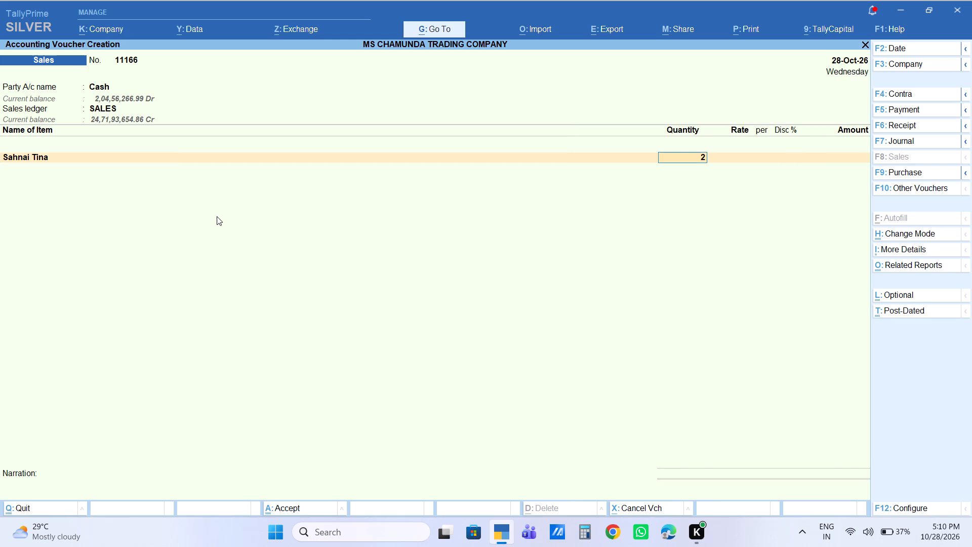
key("Return")
key("Return")
key("Return")
key("Return")
key("Return")
Add 1 BAG of Soyabin 5kg to the sales voucher with its amount set to 370.
type("soya")
key("Down")
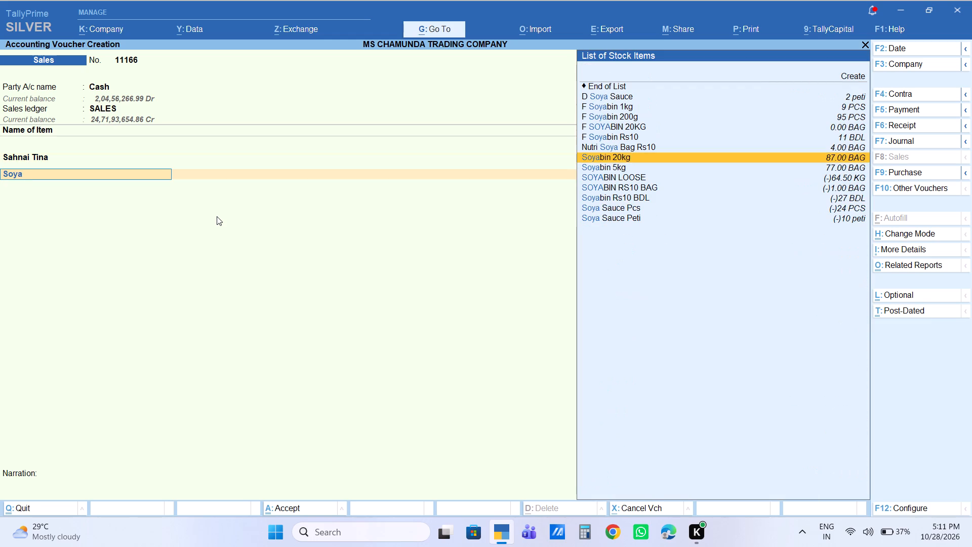
key("Down")
key("Return")
key("1")
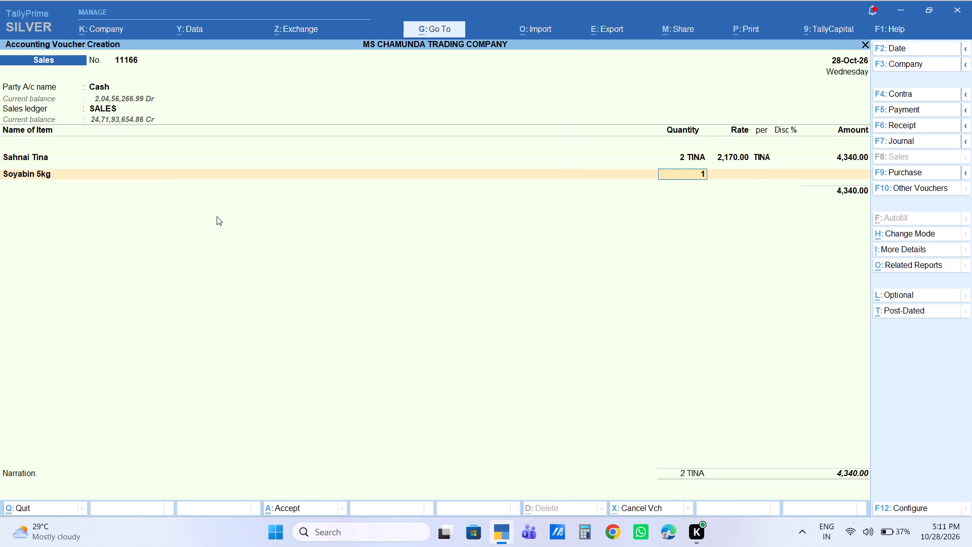
key("Return")
key("Return")
key("Return")
key("Return")
type("370")
key("Return")
End the item list and add a Labour Charge of 4.00 below the items.
key("Return")
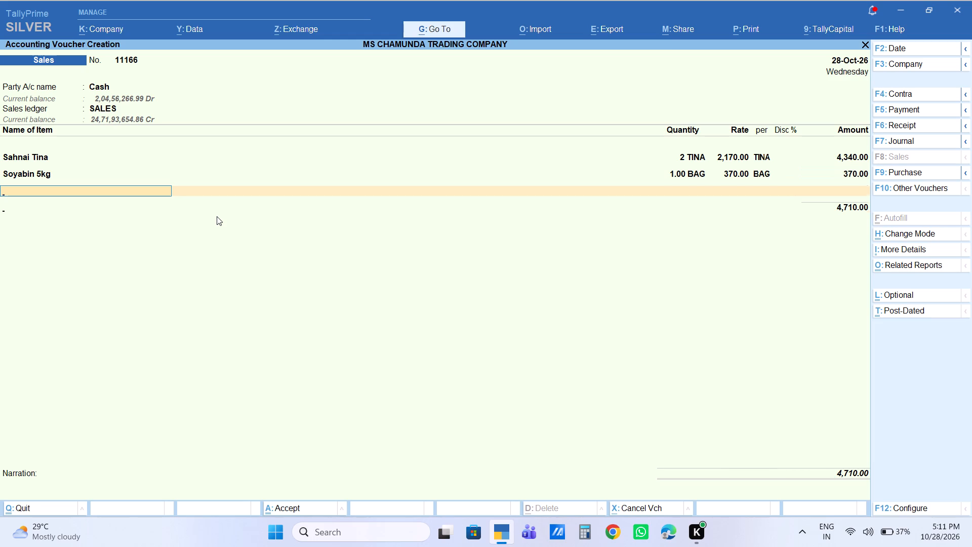
type("la")
key("Return")
key("Return")
key("4")
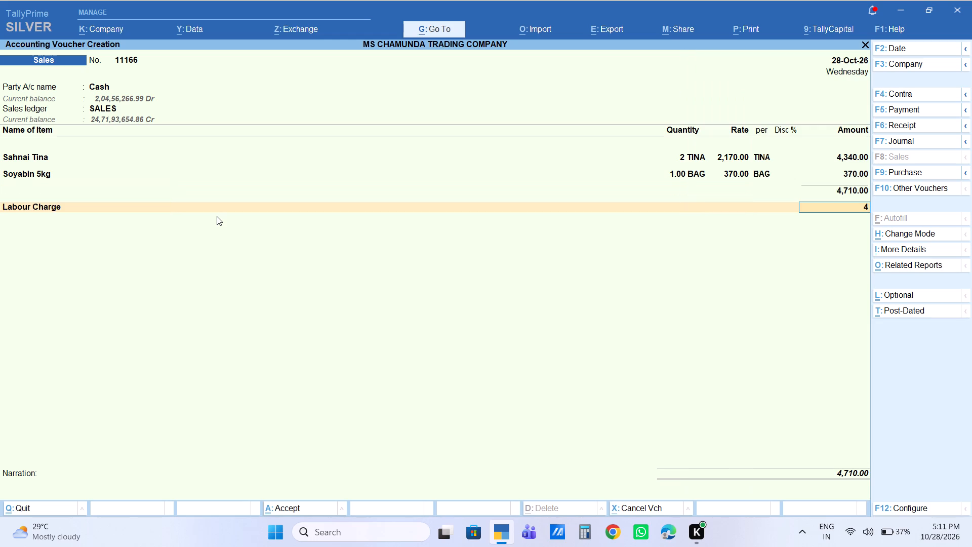
key("Return")
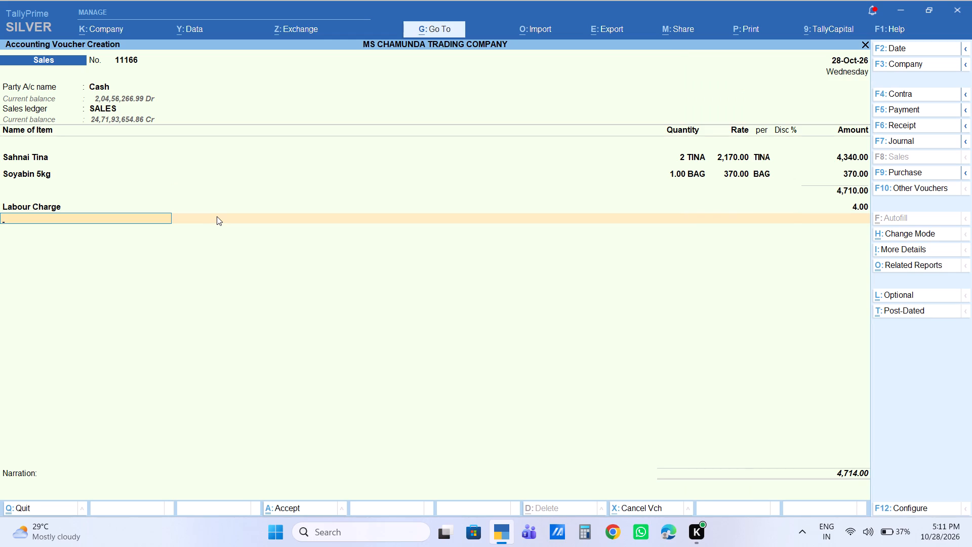
Add a LESS ledger line of -14 below the Labour Charge.
type("les")
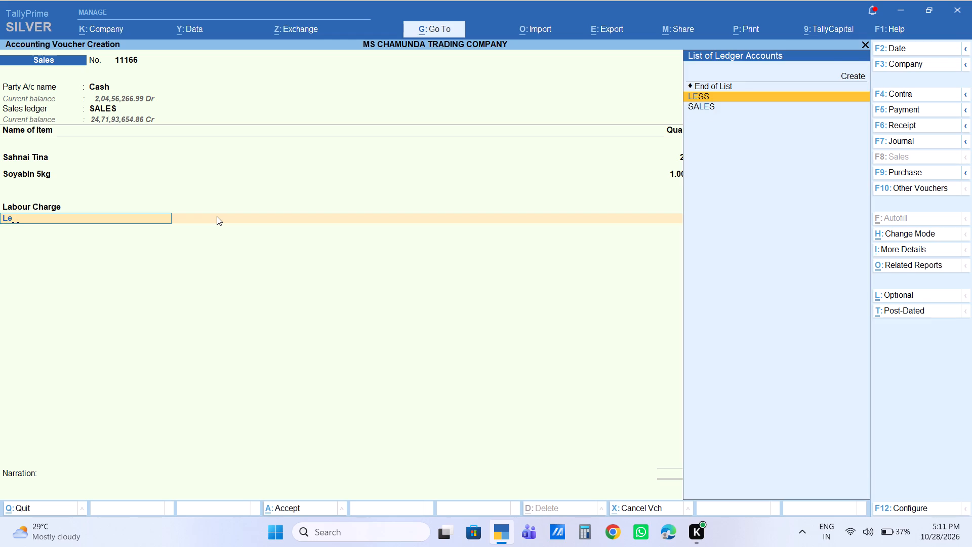
key("Return")
key("Return")
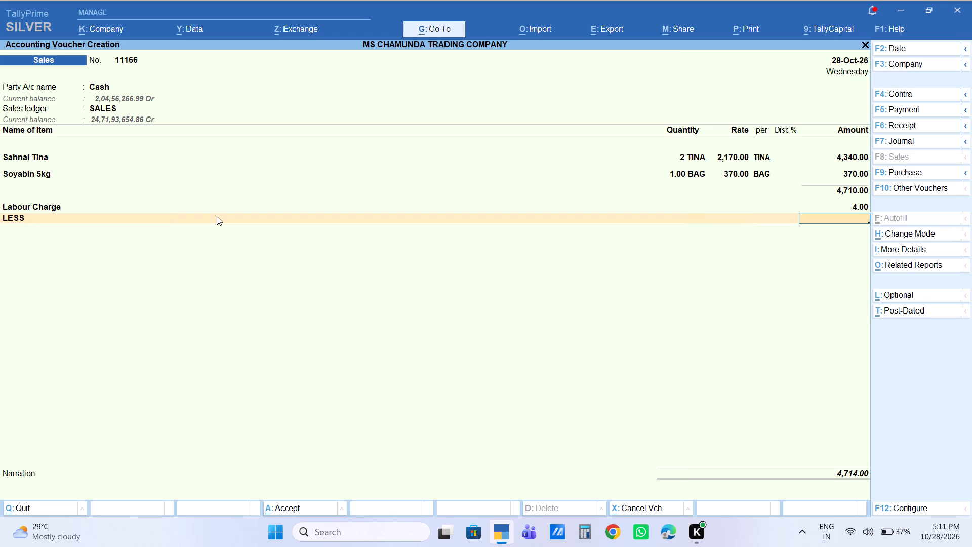
type("-14")
key("Return")
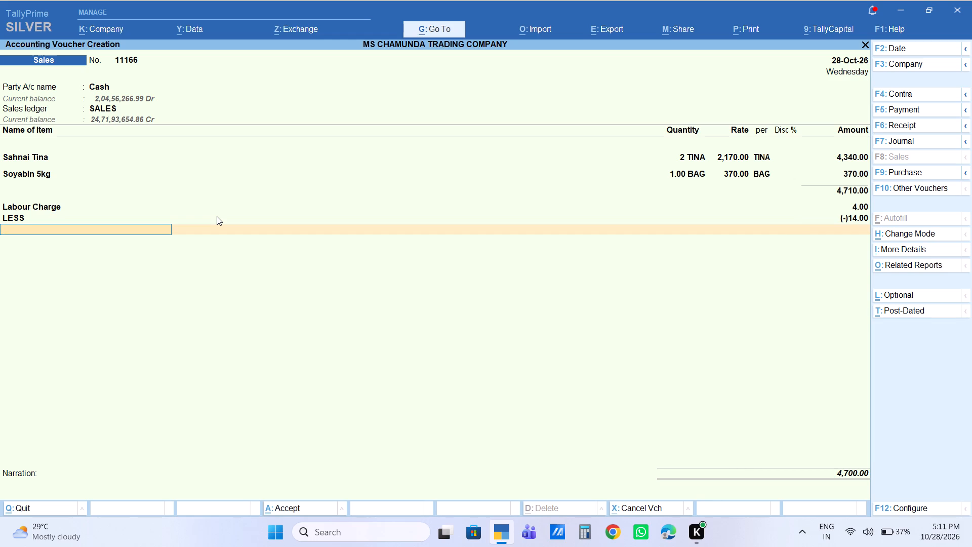
End the ledger list, leave the narration blank and save the sales voucher.
key("Return")
key("Return")
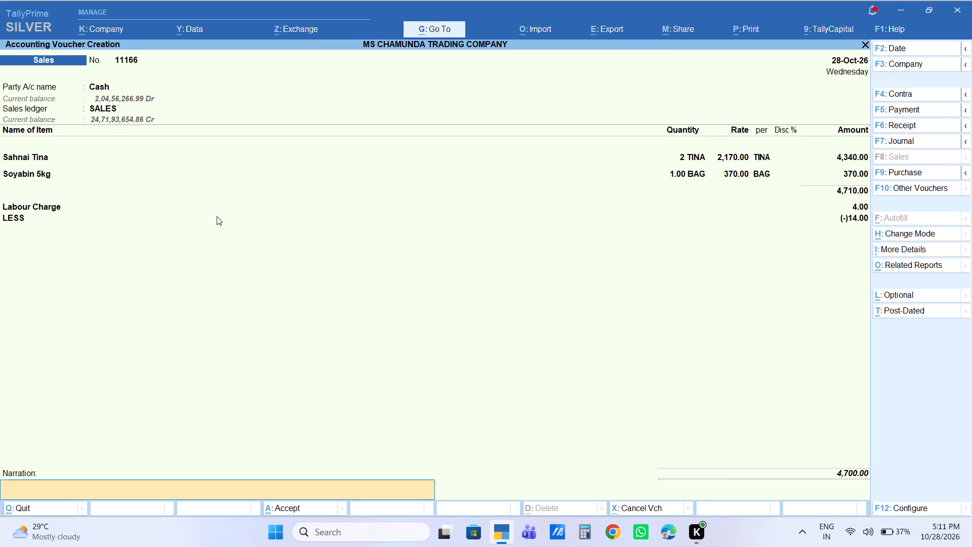
key("Return")
key("Return")
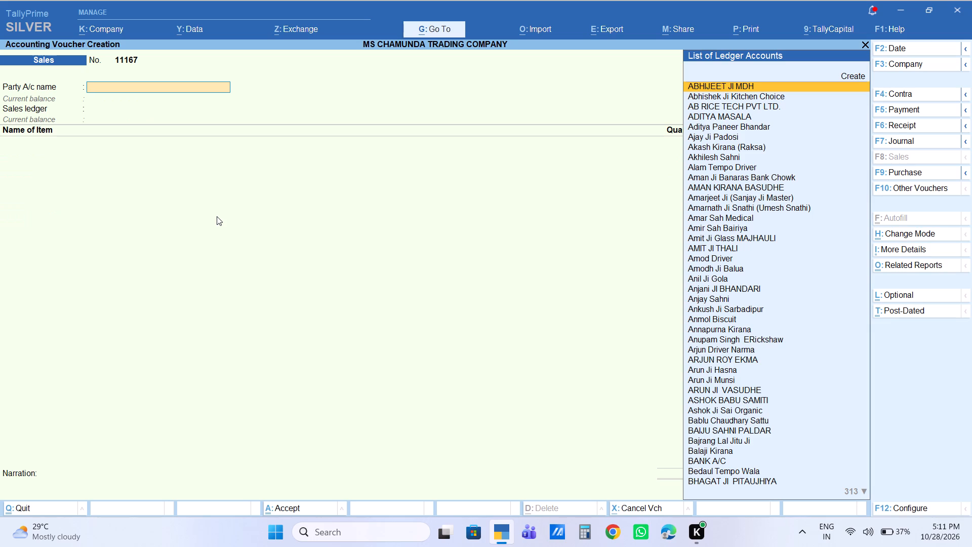
Set up the new sales voucher with Cash as the party account and SALES as the sales ledger.
type("cas")
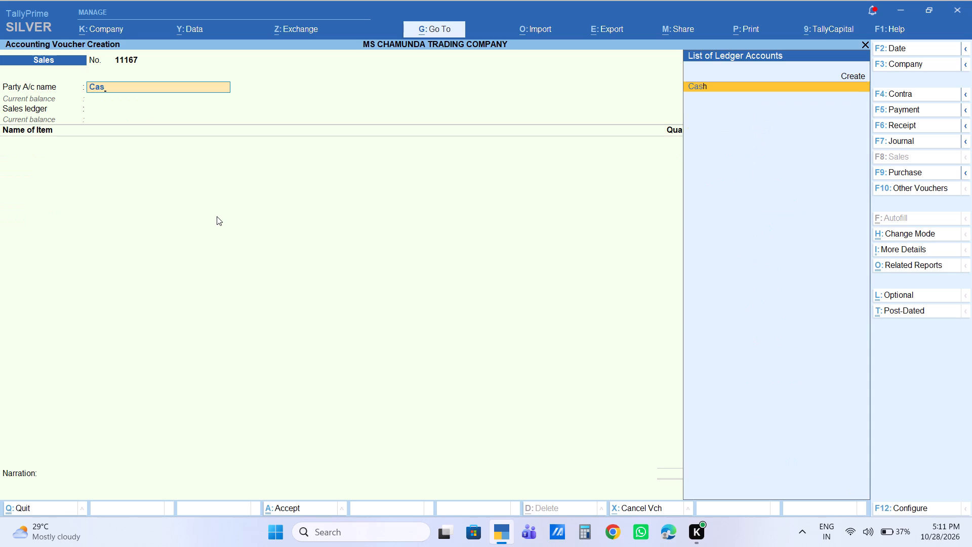
key("Return")
key("Return")
key("Return")
key("Return")
key("Return")
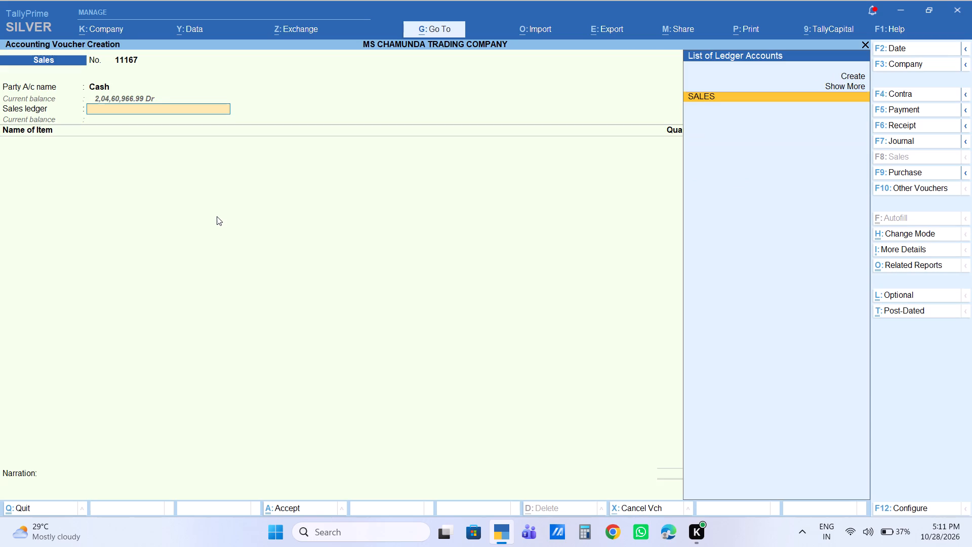
key("Return")
Add Soyabin 20kg as the first item, with quantity 1 bag and amount 1440.
type("soya")
type("bi")
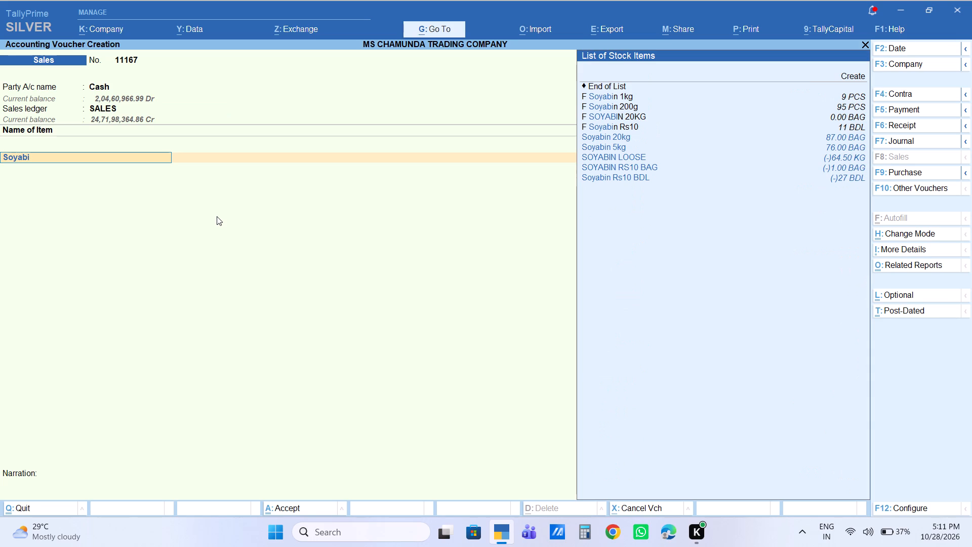
key("Down")
key("Down")
key("Up")
key("Return")
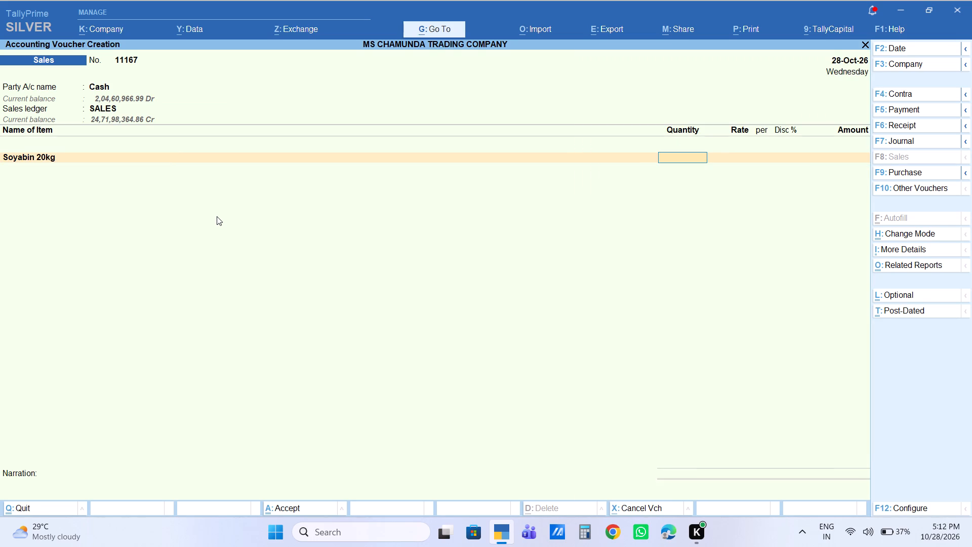
key("1")
key("Return")
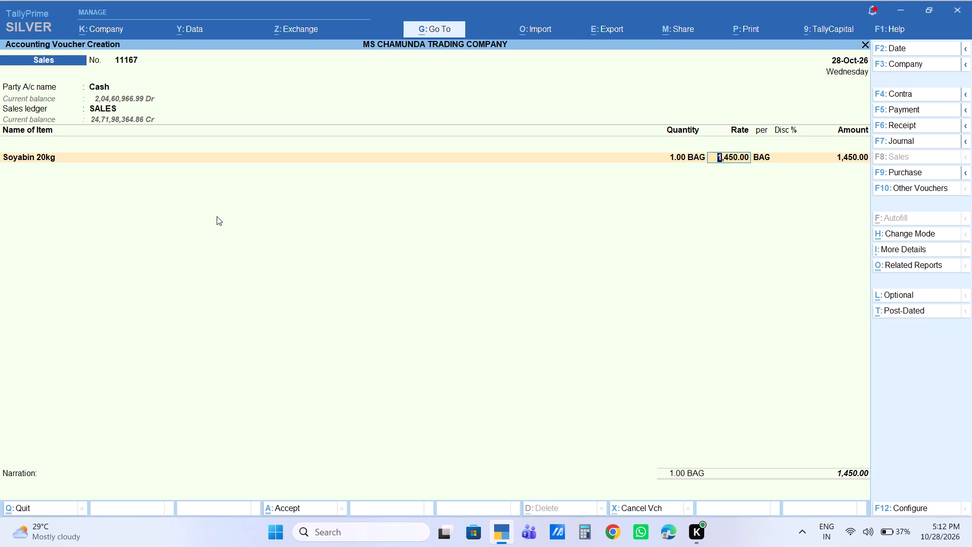
key("Return")
key("Return")
key("Return")
type("1440")
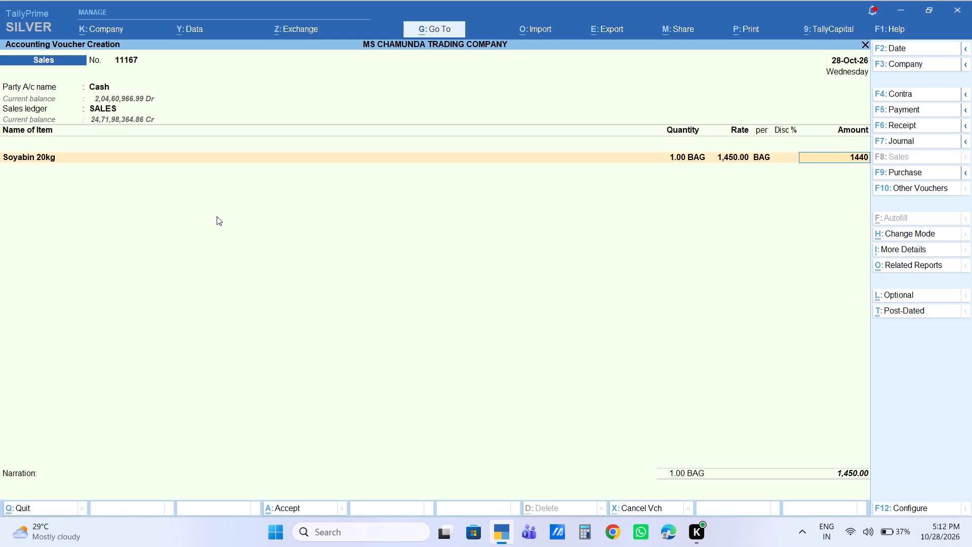
key("Return")
Add PARIVAR PAPAD PETI as the second item, with quantity 1 peti and amount 2200.
type("parivar")
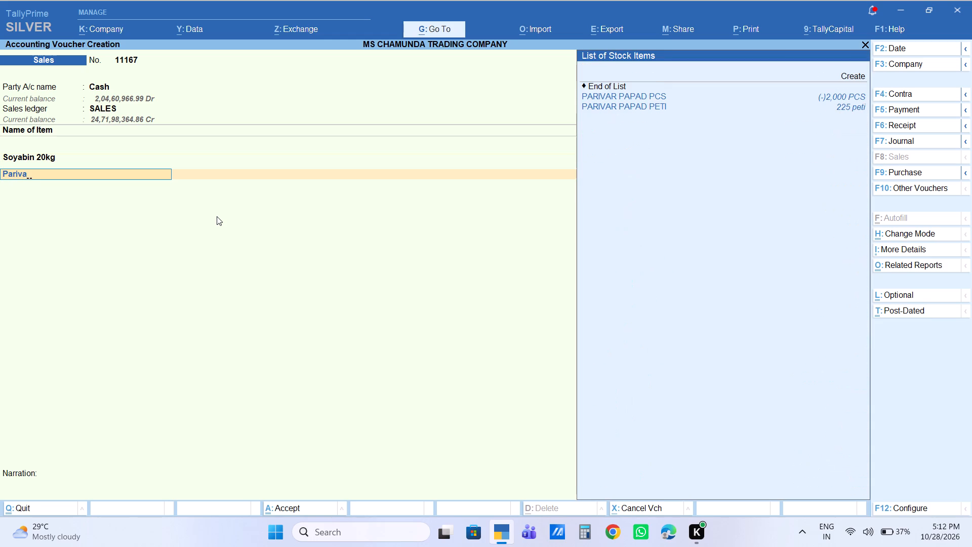
key("Down")
key("Down")
key("Down")
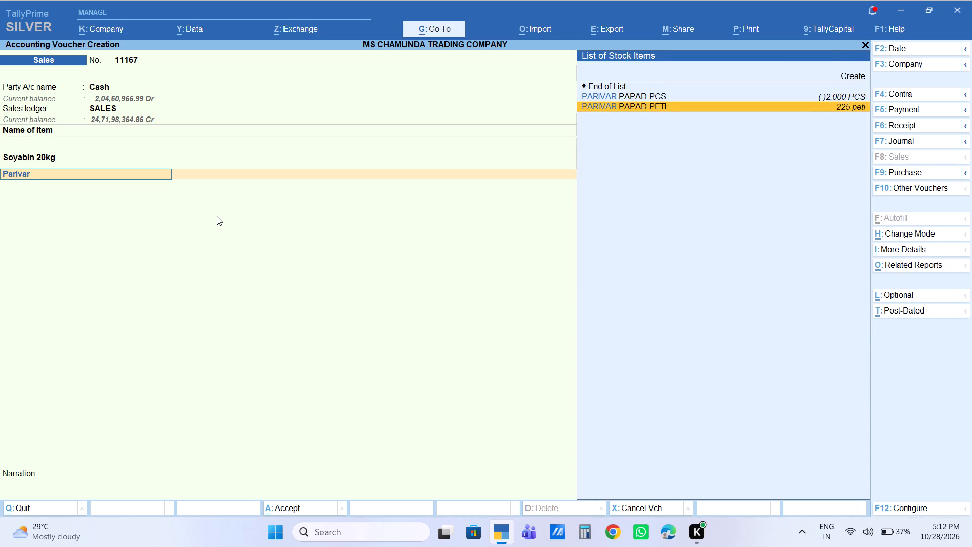
key("Return")
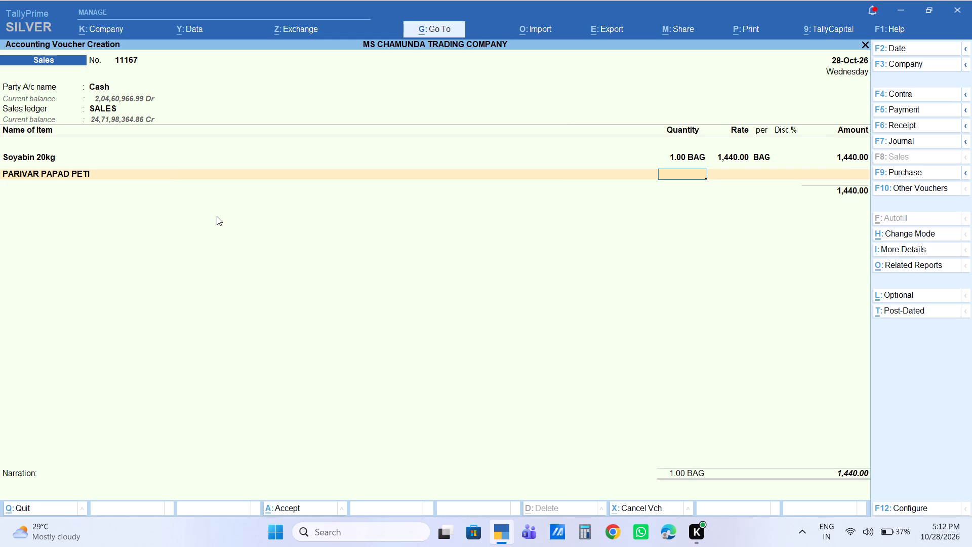
key("1")
key("Return")
key("Return")
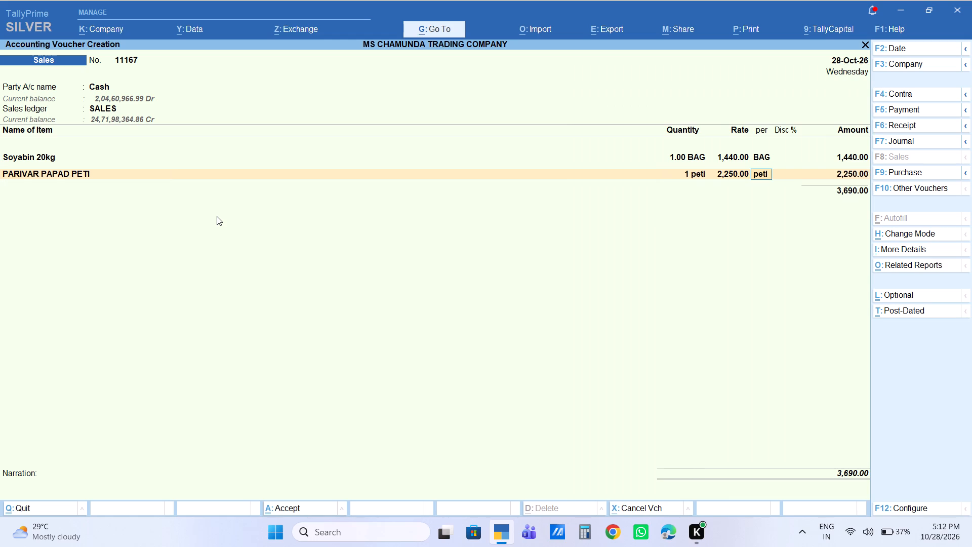
key("Return")
key("Return")
type("2200")
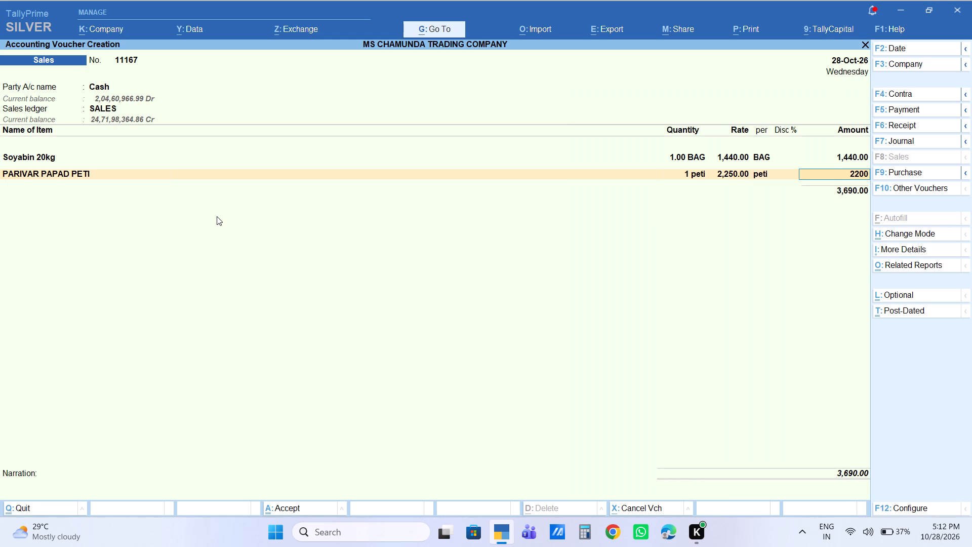
key("Return")
End the item and ledger lists without extra charges, leave the narration blank and save the sales voucher.
key("Return")
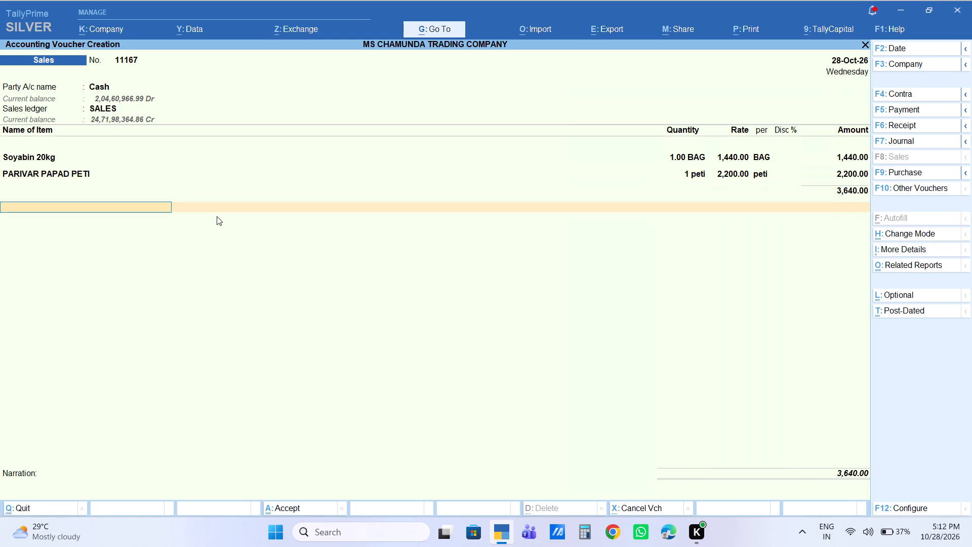
key("Return")
key("Return")
key("Return")
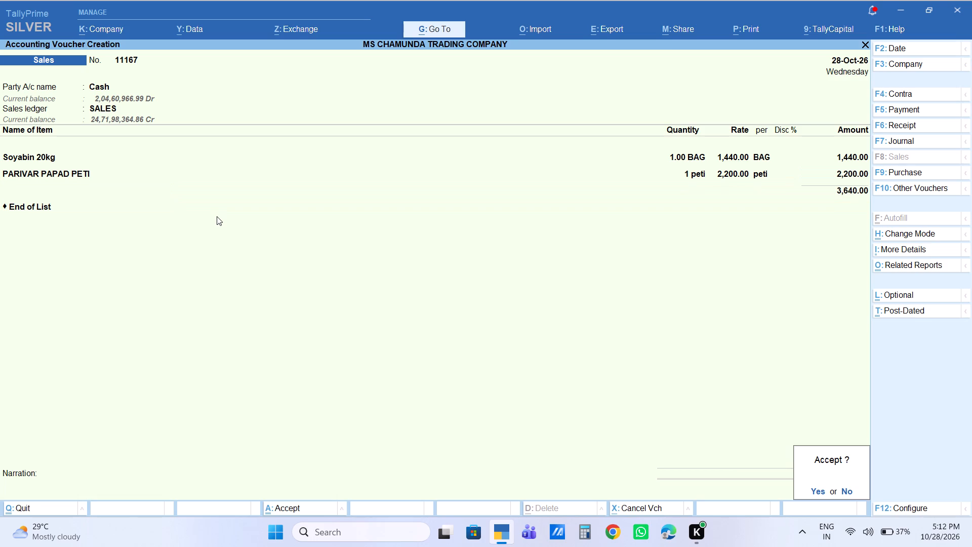
key("Return")
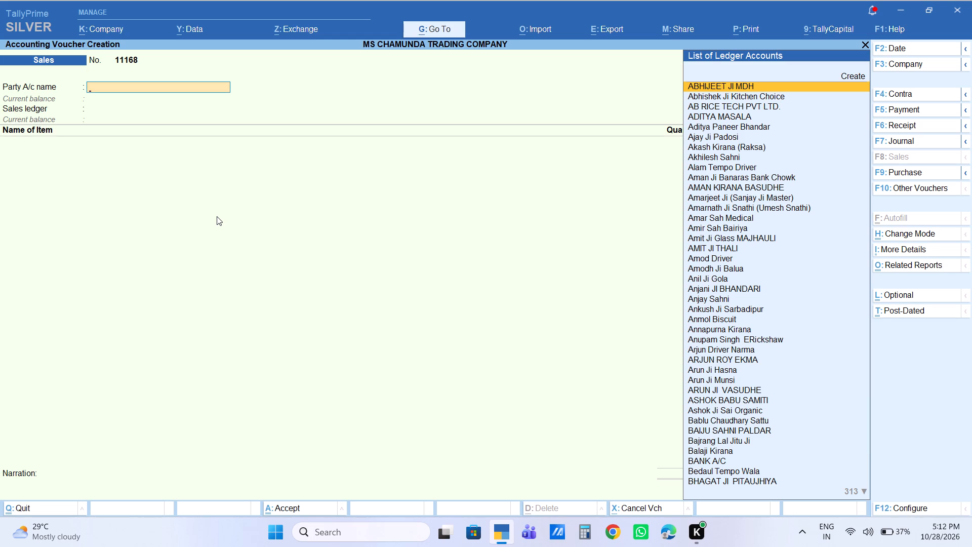
Set up the new sales voucher with Cash as the party account and SALES as the sales ledger.
type("cas")
key("Return")
key("Return")
key("Return")
key("Return")
key("Return")
key("Return")
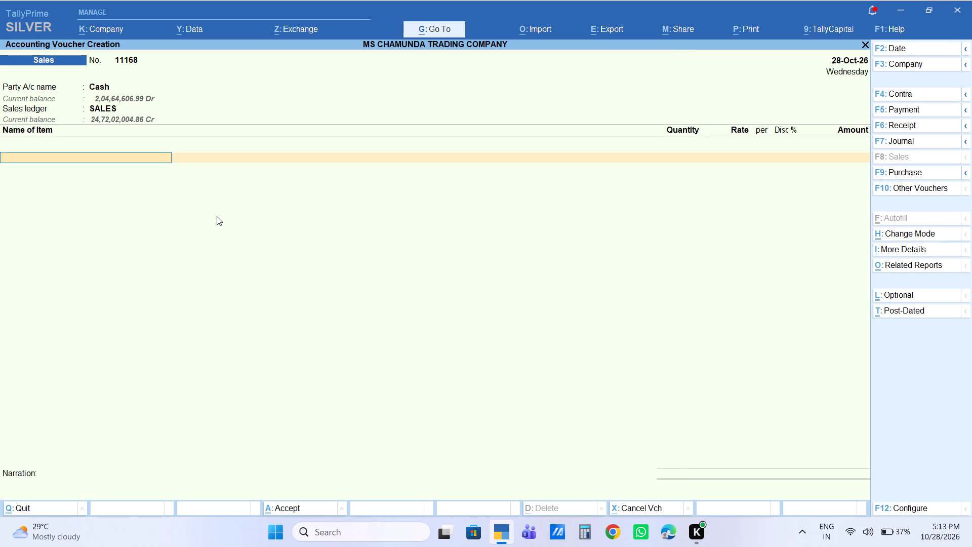
Add 1 HNG of R Dhaniya Rs5 at the default rate of 180.00 and save the sales voucher.
type("r dhaniya")
key("Down")
key("Down")
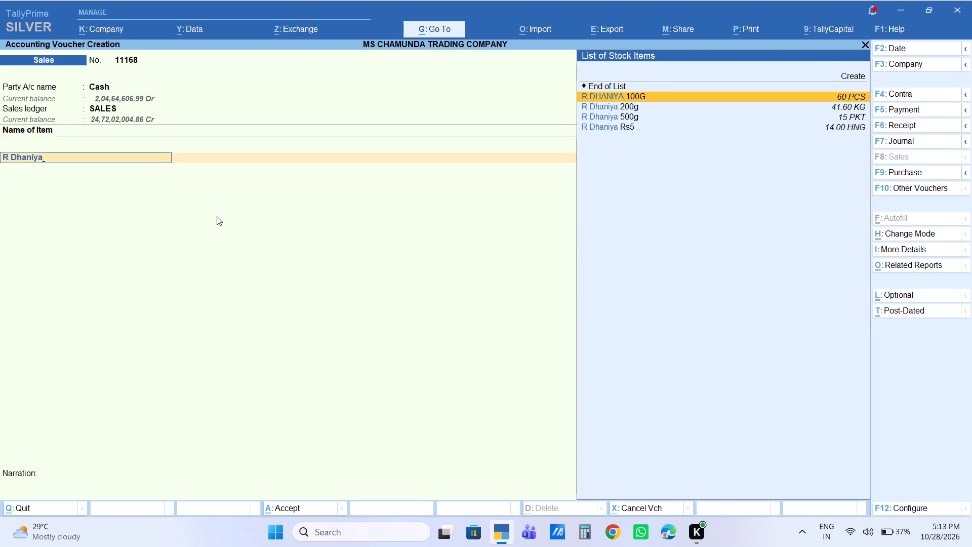
key("Down")
key("Down")
key("Return")
key("1")
key("Return")
key("Return")
key("Return")
key("Return")
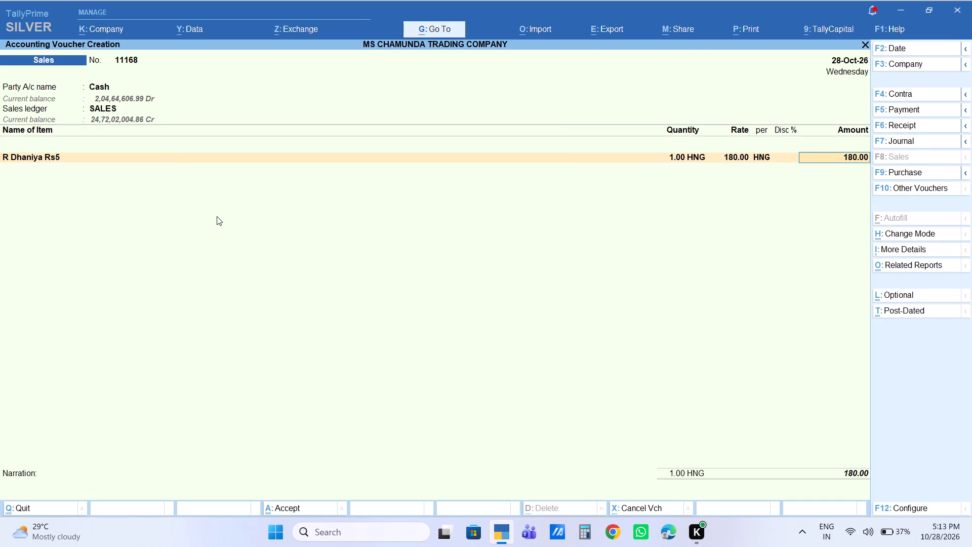
key("ctrl+a")
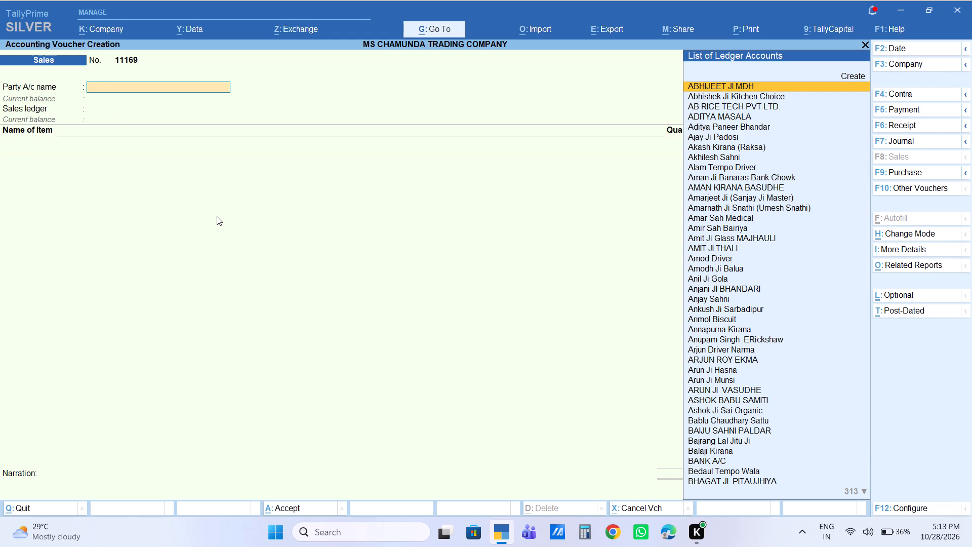
Set up the new sales voucher with Cash as the party account, default party details and SALES as the sales ledger.
type("cas")
key("Return")
key("Return")
key("Return")
key("Return")
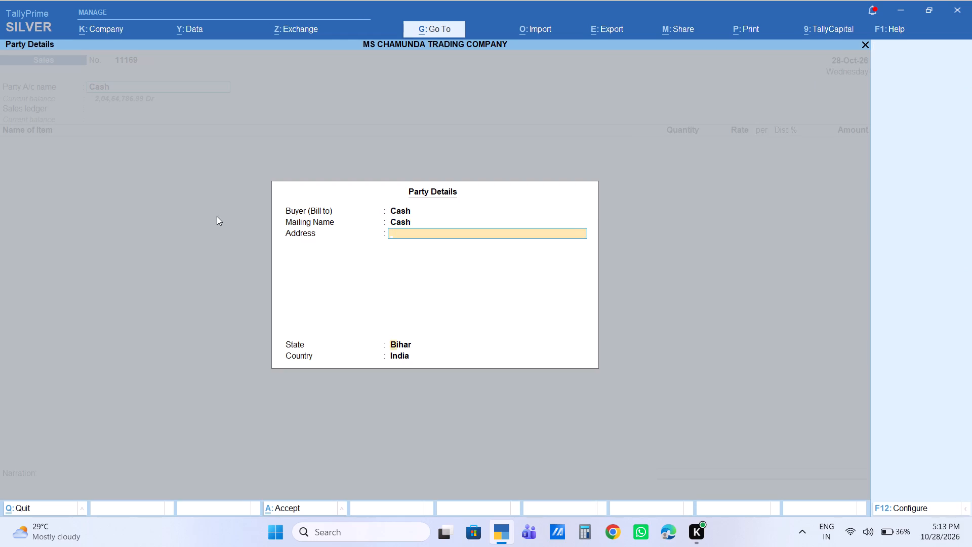
key("Return")
key("Return")
Add SIXER 26kg as the item, with quantity 20 bags and amount 30680.
type("sixe")
key("Return")
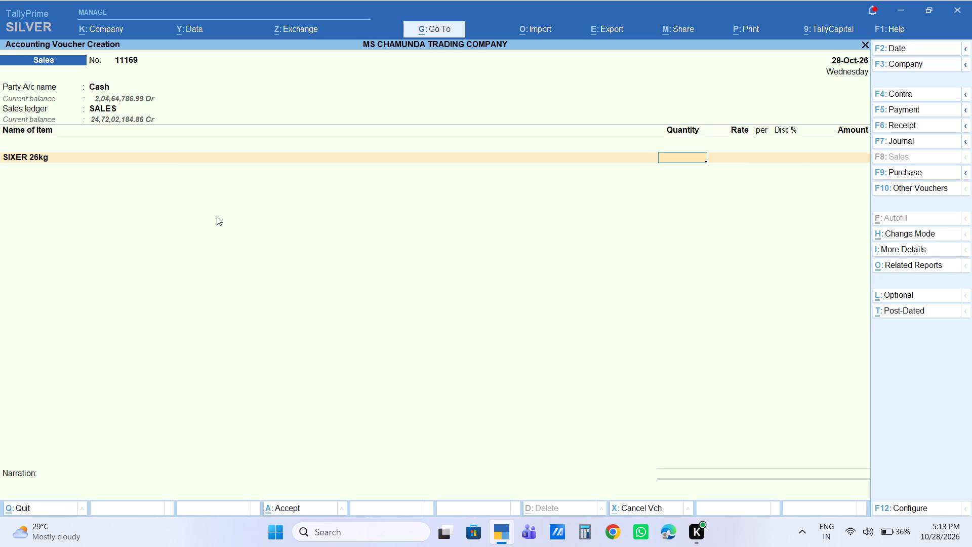
type("20")
key("Return")
key("Return")
key("Return")
key("Return")
type("30")
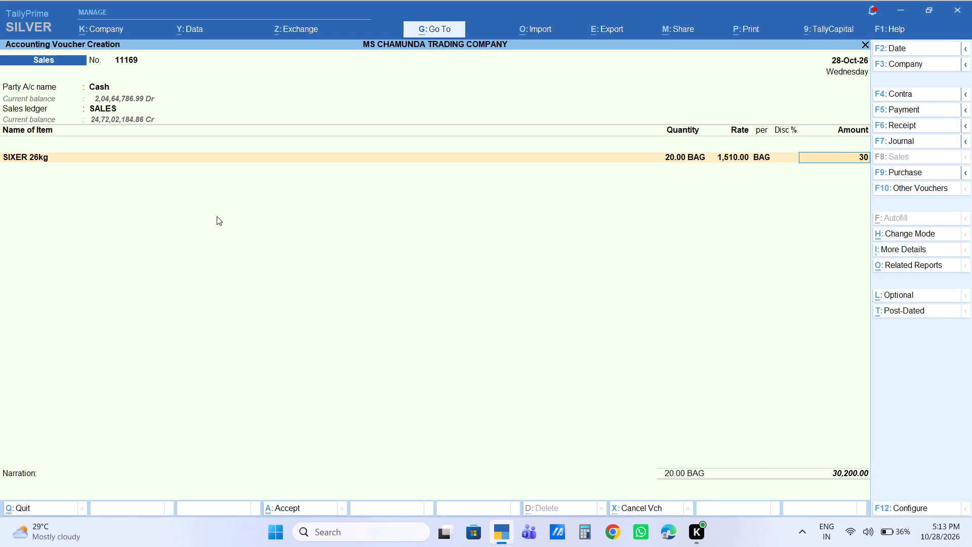
type("680")
key("Return")
End the item list and add a Labour Charge of 40 below the item.
key("Return")
type("la")
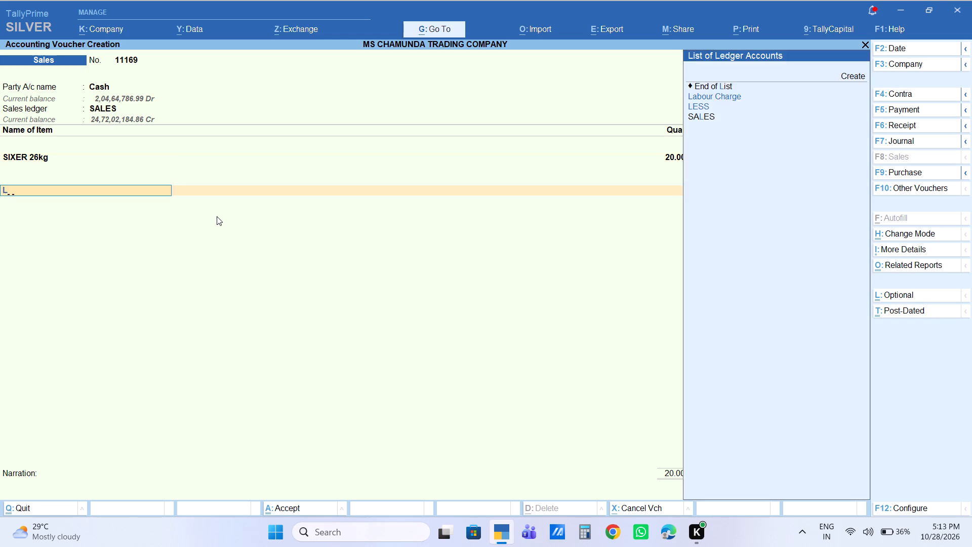
key("Return")
key("Return")
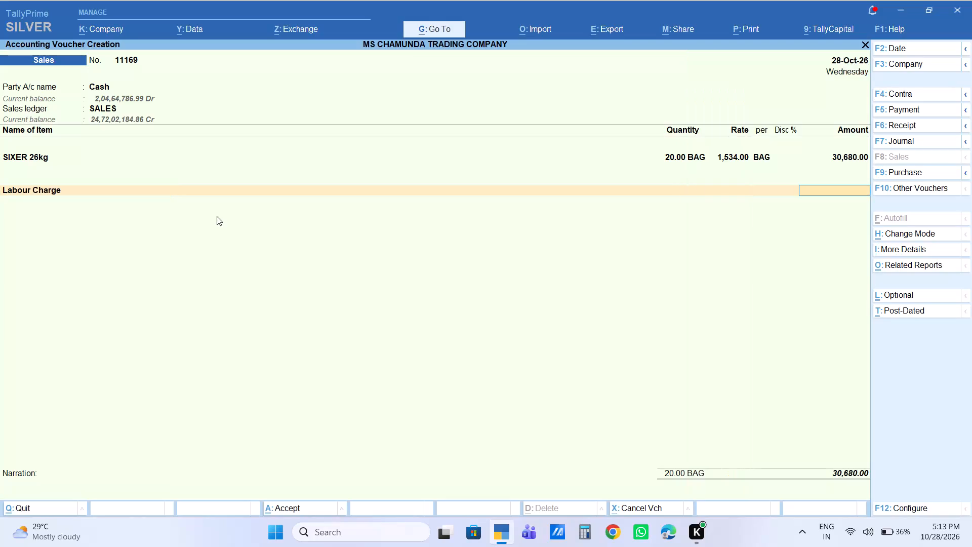
type("40")
key("Return")
End the ledger list, leave the narration blank and save the sales voucher.
key("Return")
key("Return")
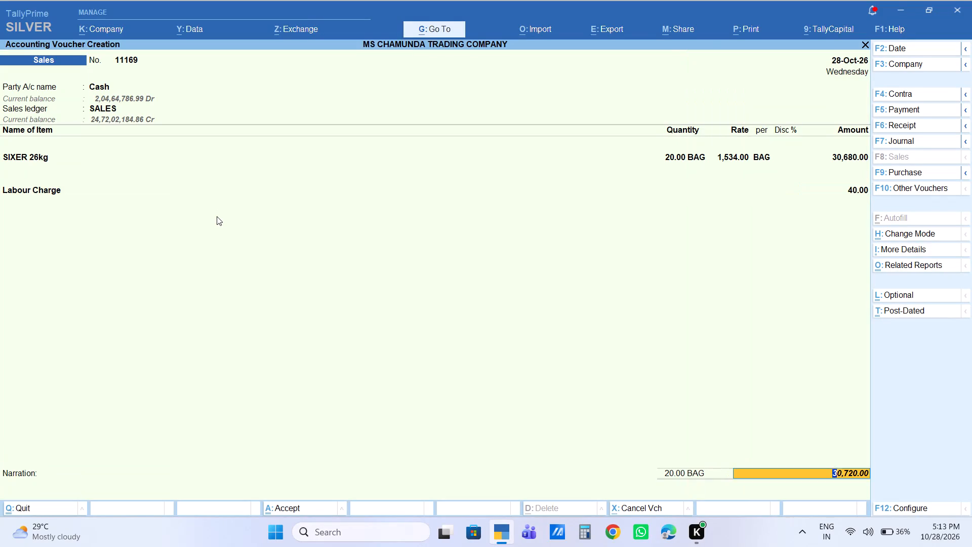
key("Return")
key("Return")
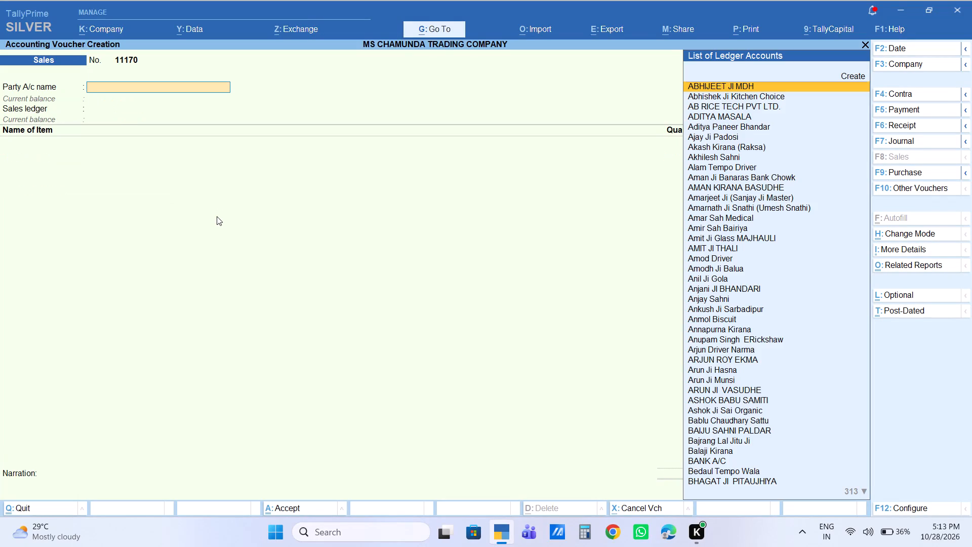
Set up the new sales voucher with Cash as the party account and SALES as the sales ledger.
type("cas")
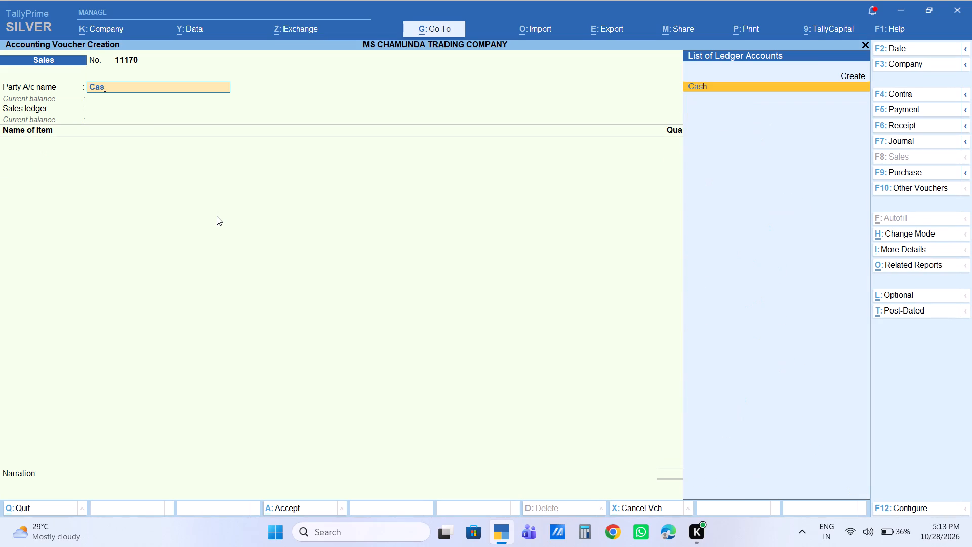
key("Return")
key("Return")
key("Return")
key("Return")
key("Return")
key("Return")
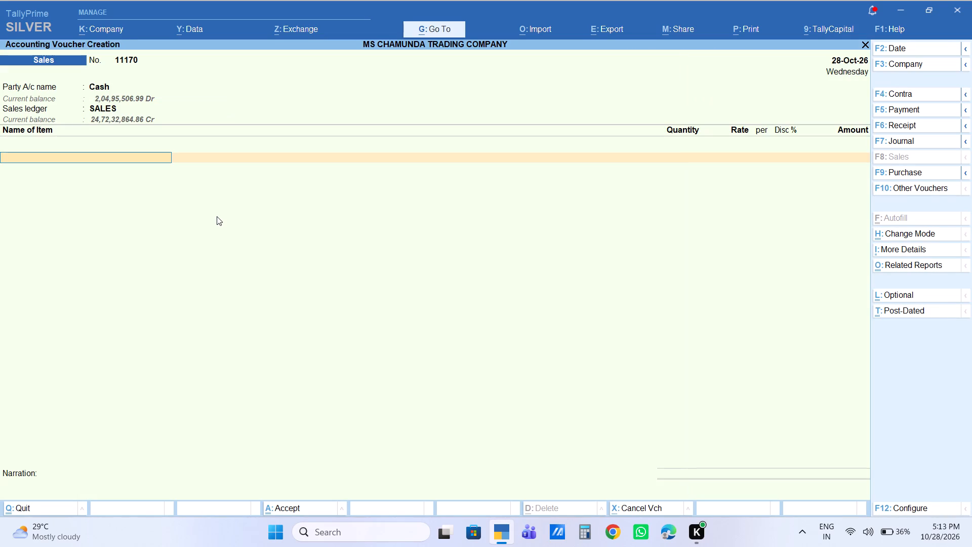
Add P Nariyal Biscuit RS5 as the first item, with quantity 1 peti and amount 620.
type("p dud")
key("BackSpace")
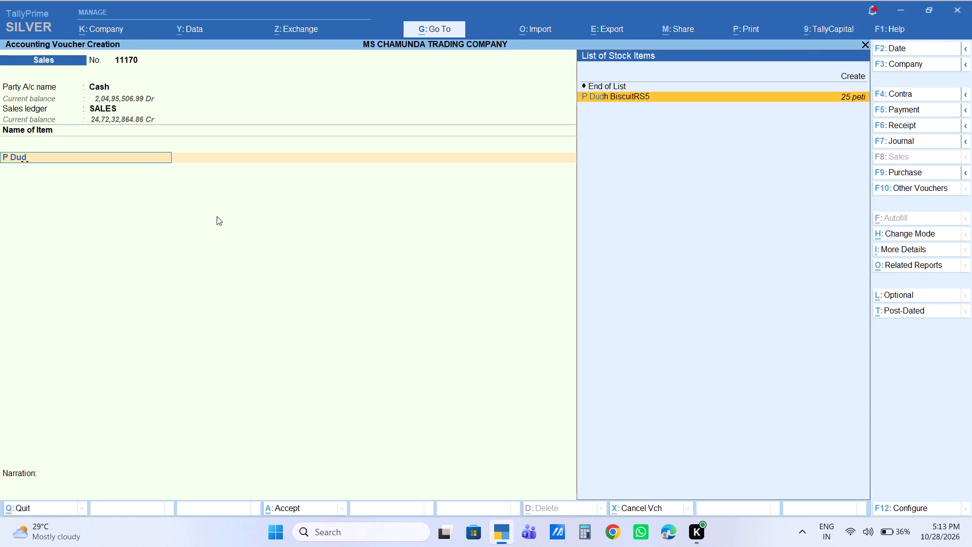
key("BackSpace")
key("BackSpace")
type("nar")
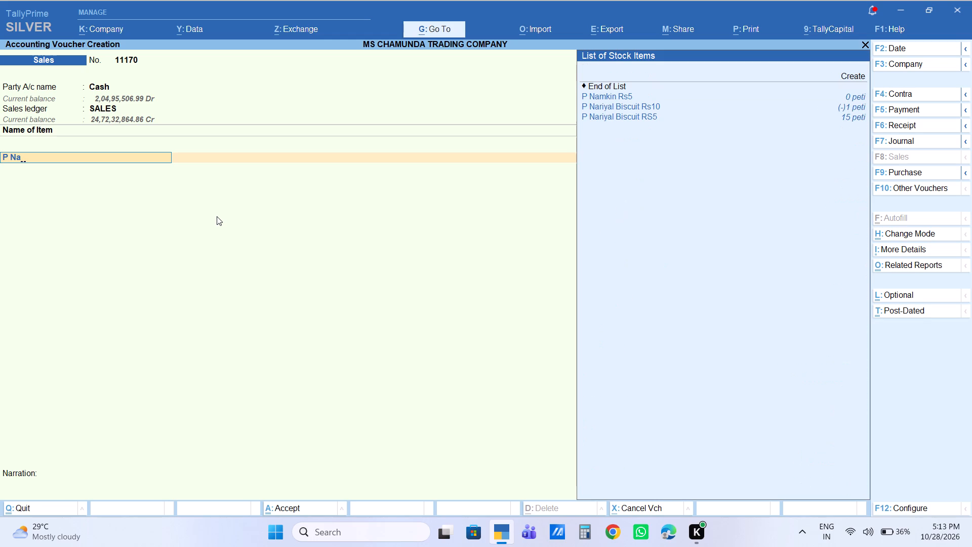
key("i")
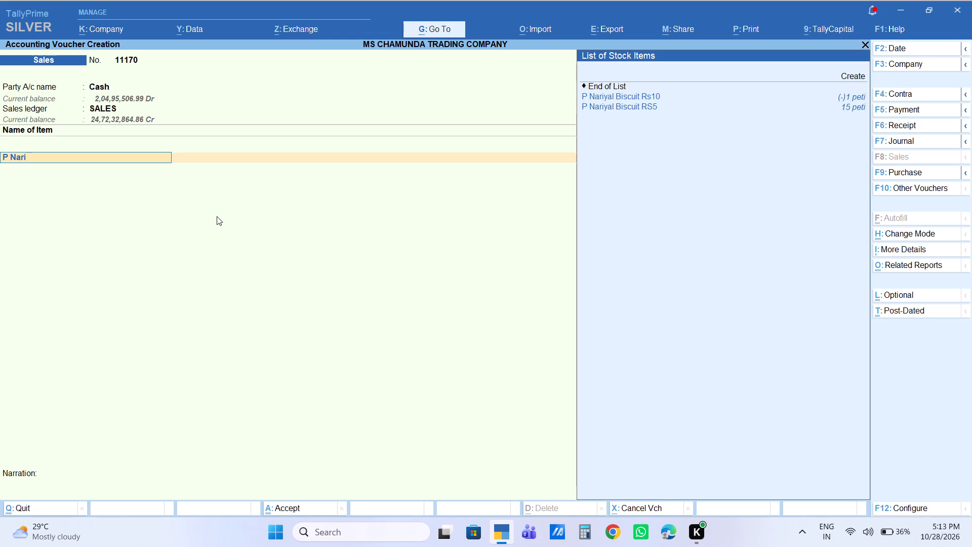
key("Down")
key("Down")
key("Return")
key("1")
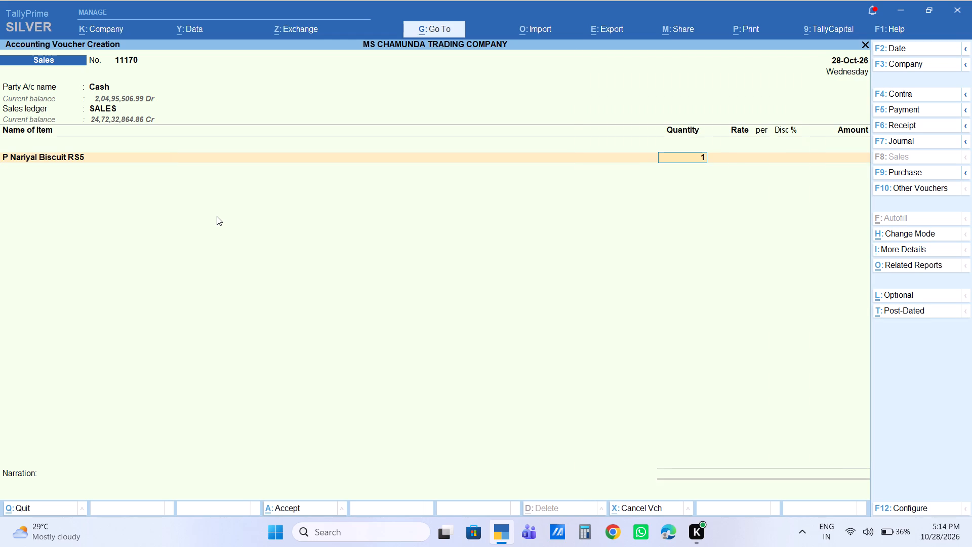
key("Return")
key("Return")
key("Return")
key("Return")
type("620")
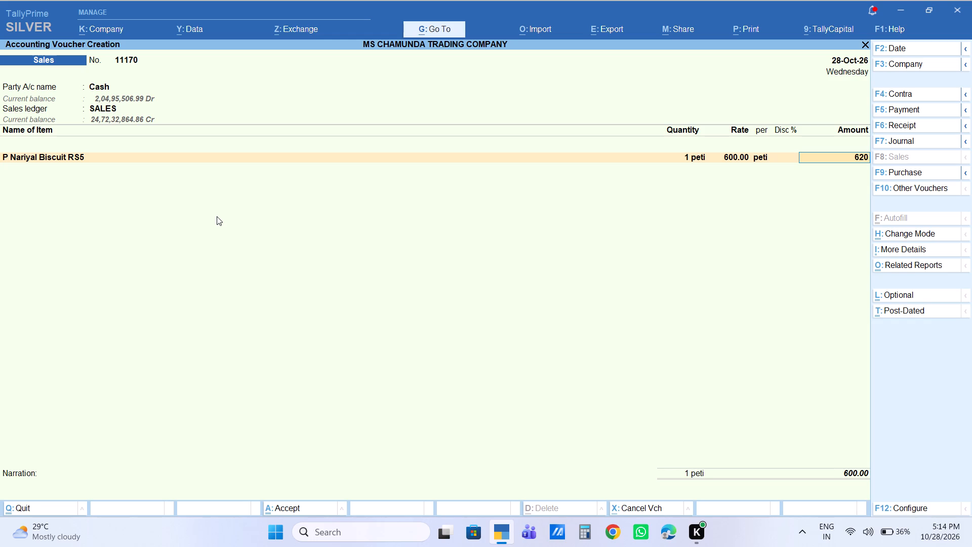
key("Return")
Add B Marrie Gold Rs5 as the second item, with quantity 1 peti at the default rate of 620.
type("b mar")
key("Return")
key("1")
key("Return")
key("Return")
key("Return")
key("Return")
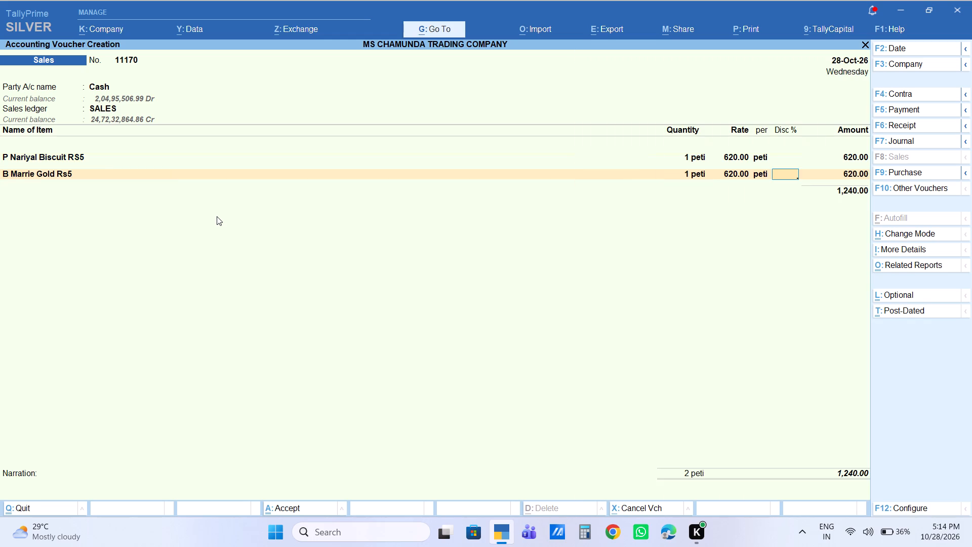
key("Return")
Add A Dreamlite Rs5 as the third item, with quantity 1 peti at the default rate of 520.
type("drea")
key("Down")
key("Down")
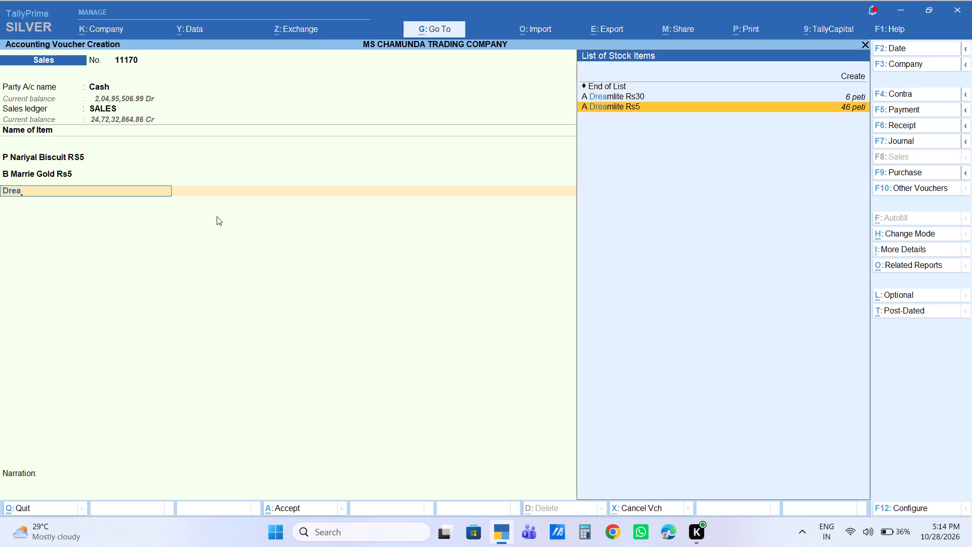
key("Return")
key("1")
key("Return")
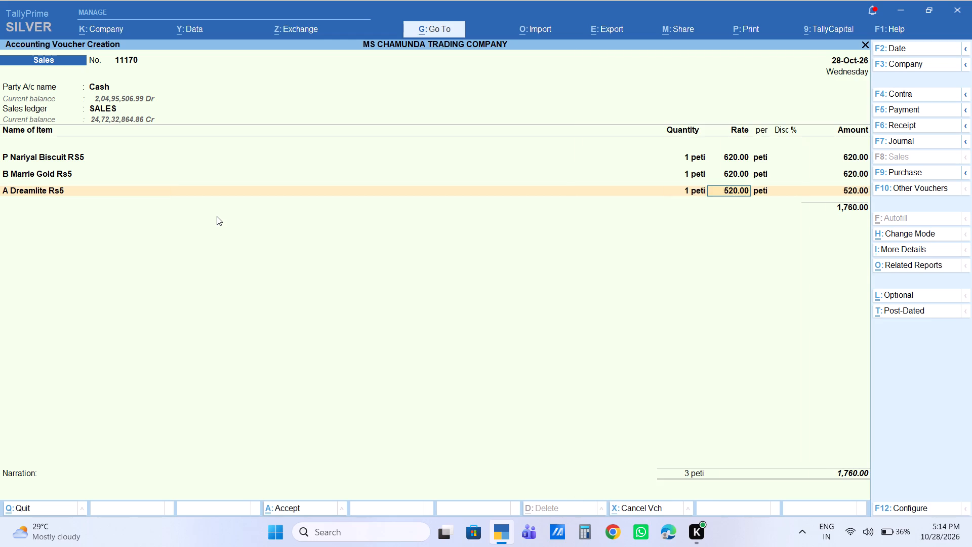
key("Return")
key("Return")
key("Return")
key("Return")
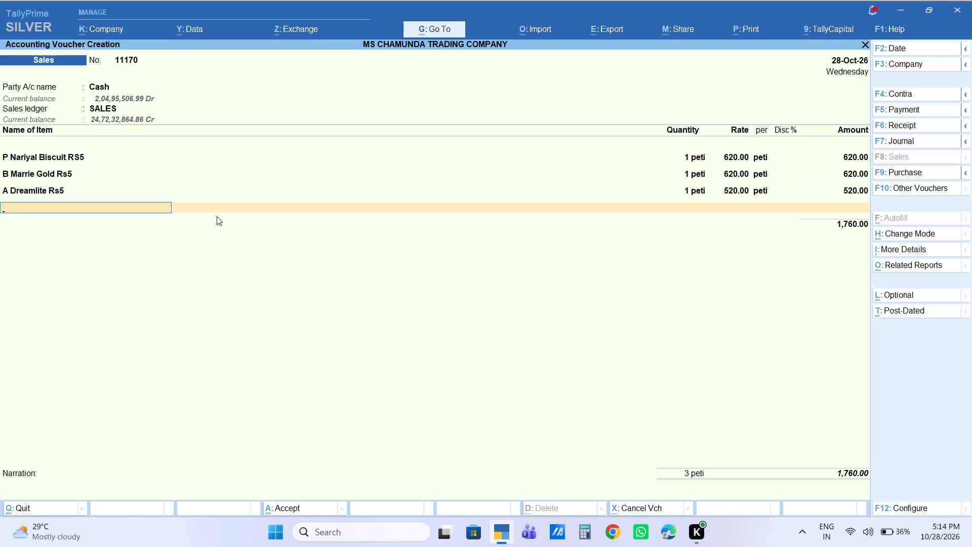
Add A 2in1 Rs5 as the fourth item, with quantity 1 peti at the default rate of 590.
type("2in1")
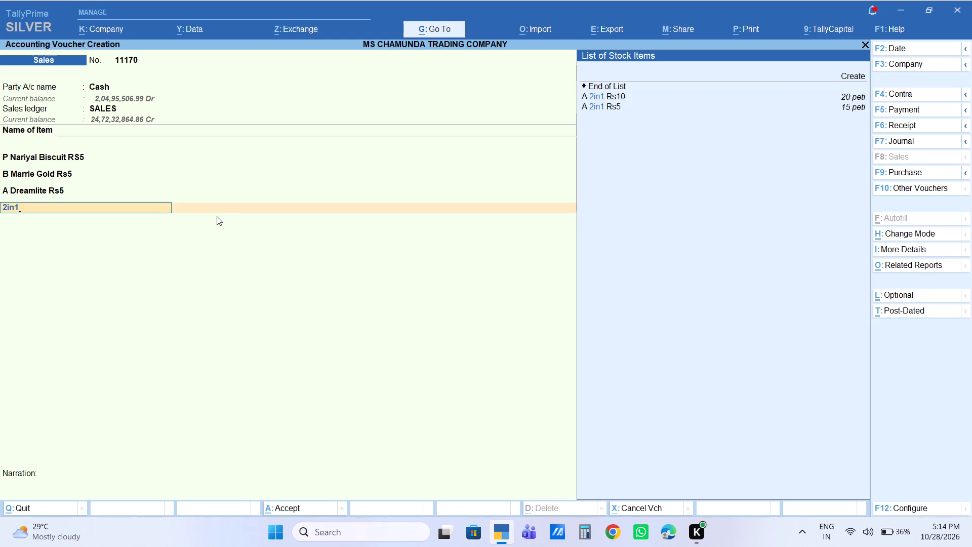
key("Down")
key("Down")
key("Down")
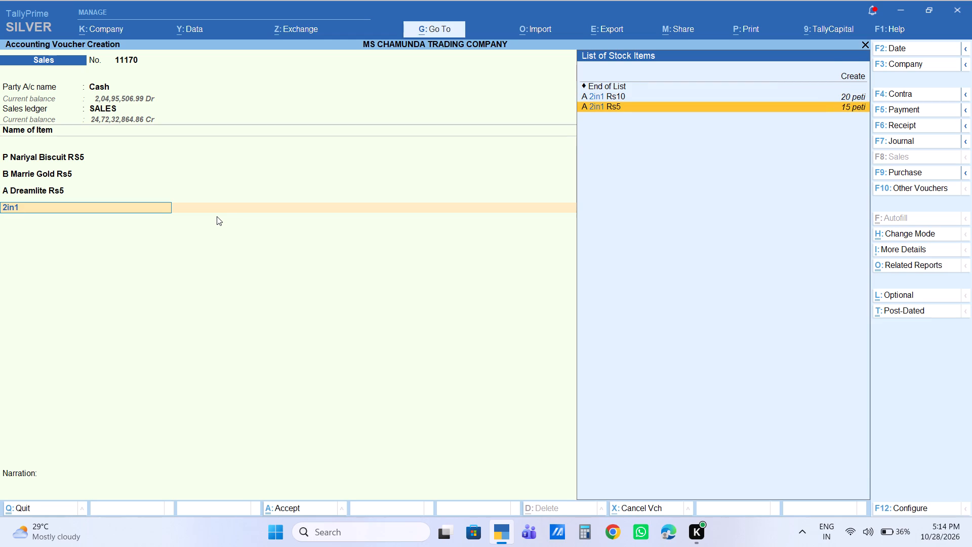
key("Return")
key("1")
key("Return")
key("Return")
key("Return")
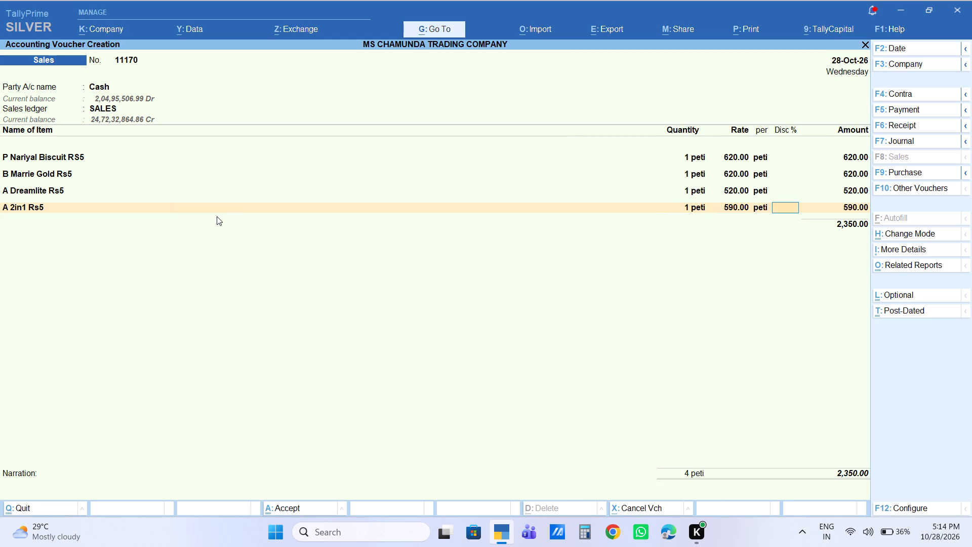
key("Return")
key("Return")
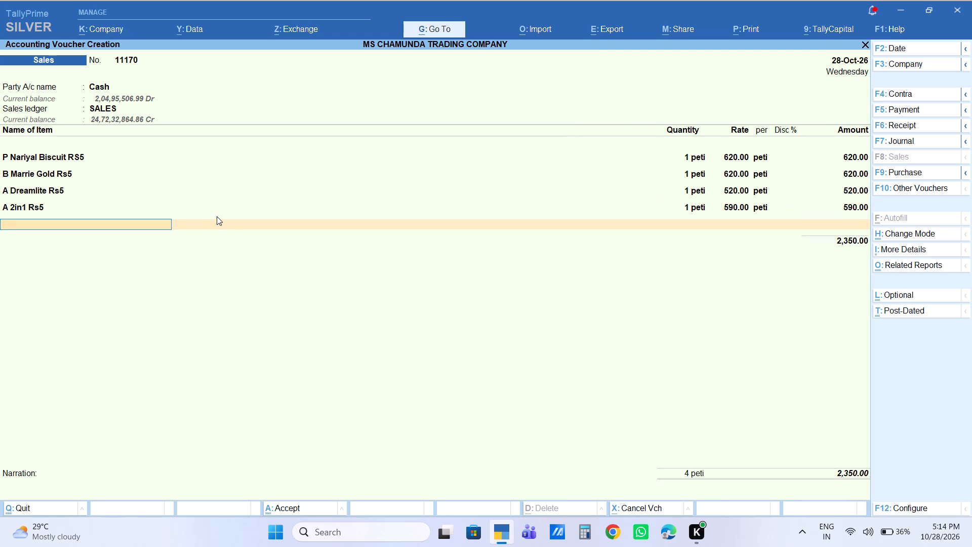
Add P Orange Rs5 as the fifth item, with quantity 1 peti at the default rate of 580.
type("p ora")
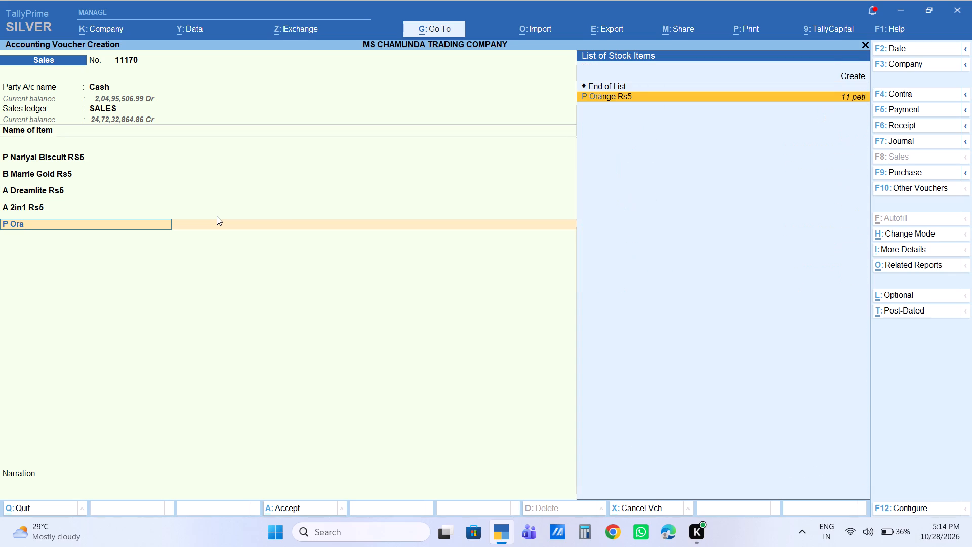
key("Return")
key("1")
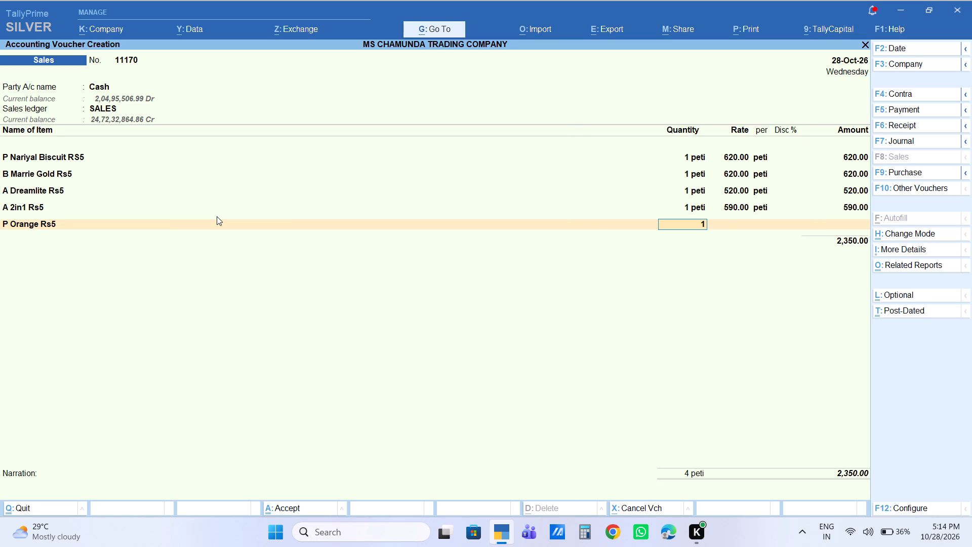
key("Return")
key("Return")
key("Return")
key("Return")
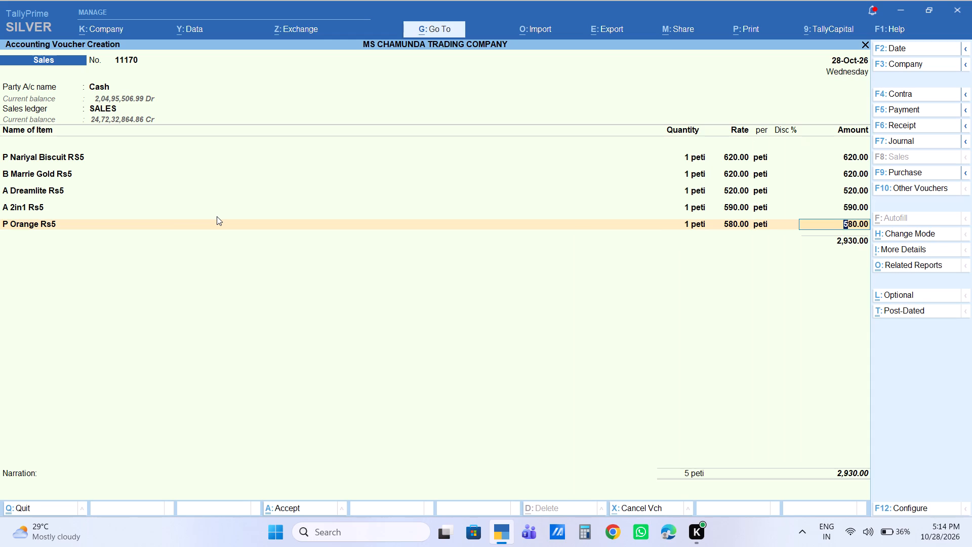
key("Return")
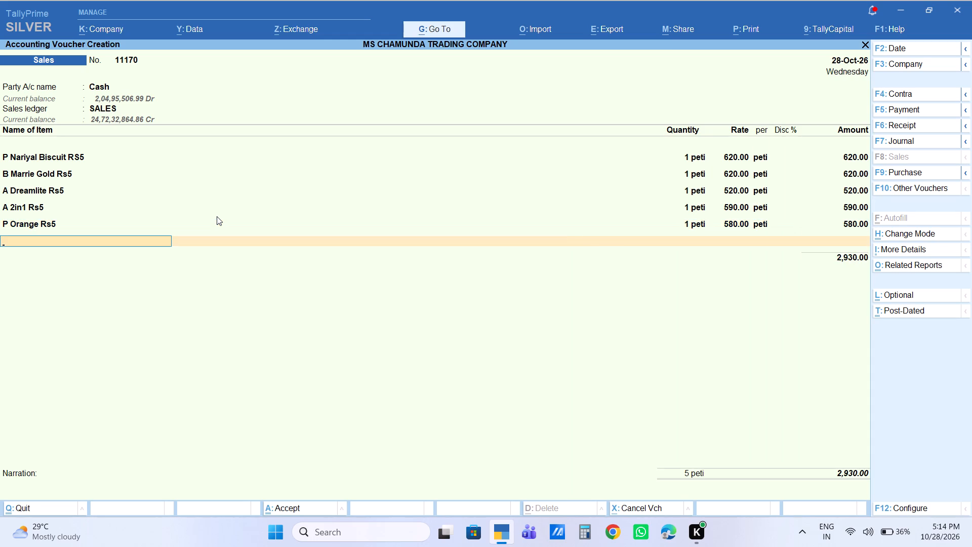
Add LAHSUN B as the sixth item, with quantity 2 KG and amount 230.
type("lahs")
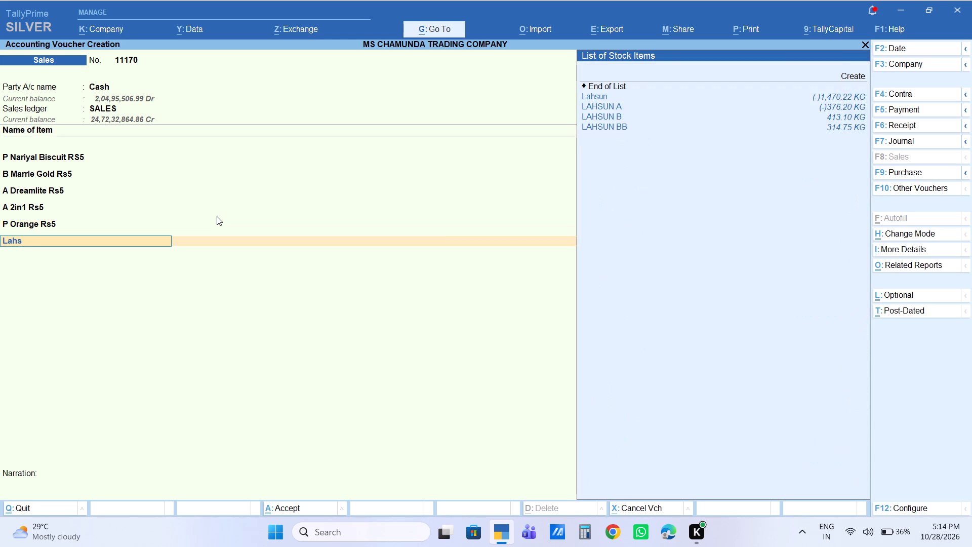
key("Down")
key("Down")
key("Down")
key("Down")
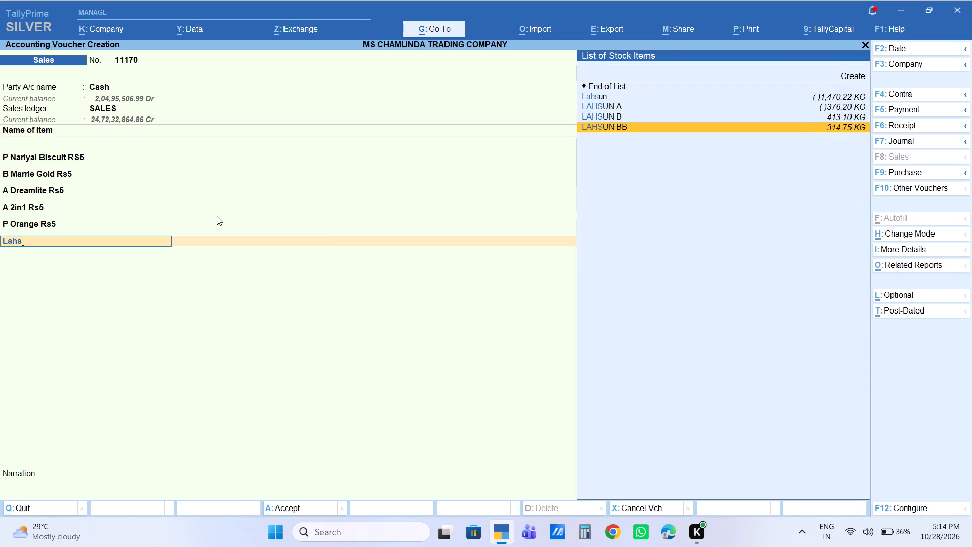
key("Up")
key("Return")
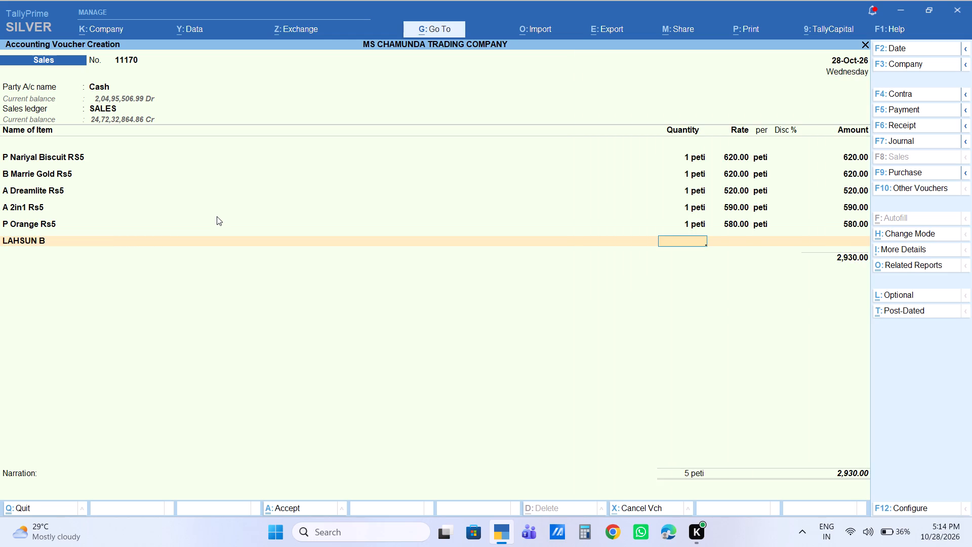
key("2")
key("Return")
key("Return")
key("Return")
key("Return")
type("230")
key("Return")
End the item list and add a Labour Charge of 10 below the items.
key("Return")
key("l")
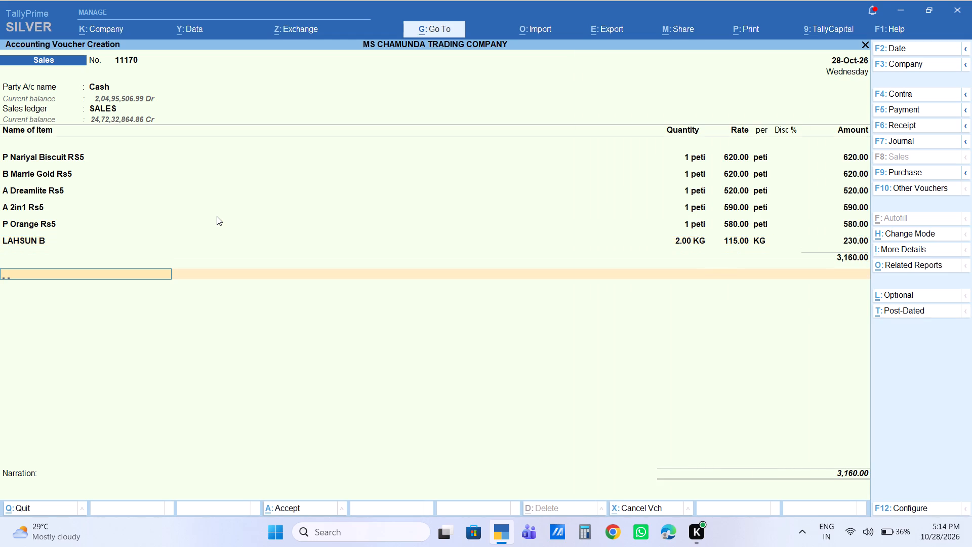
key("Return")
key("Down")
key("Return")
key("Return")
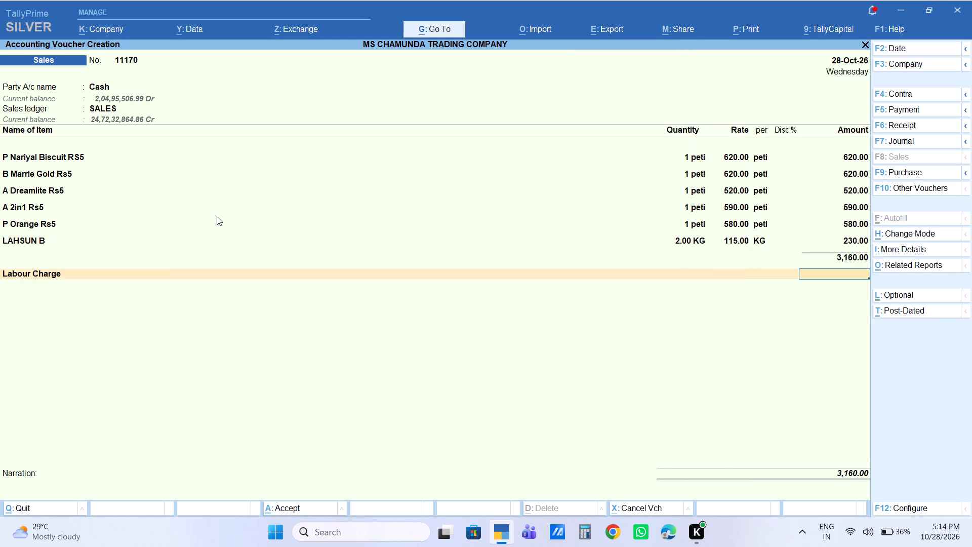
type("10")
key("Return")
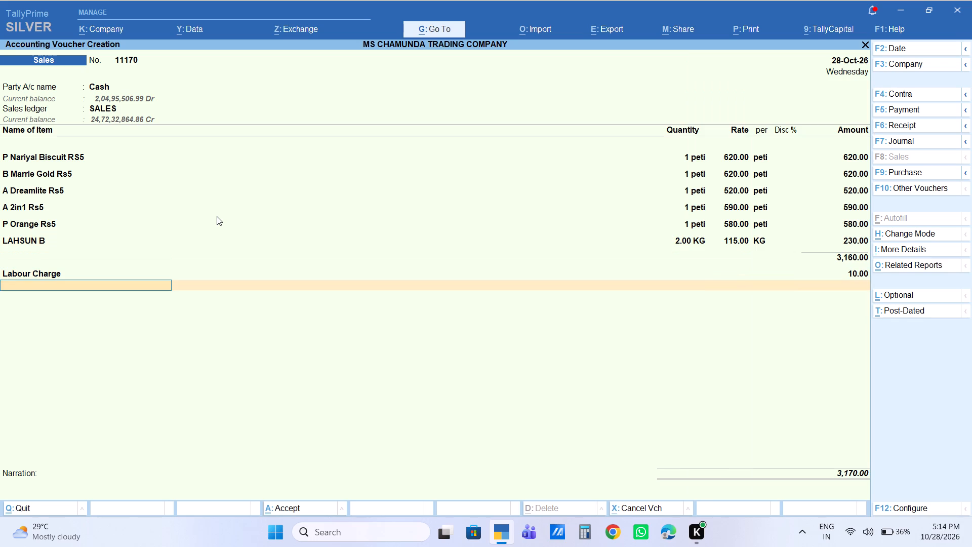
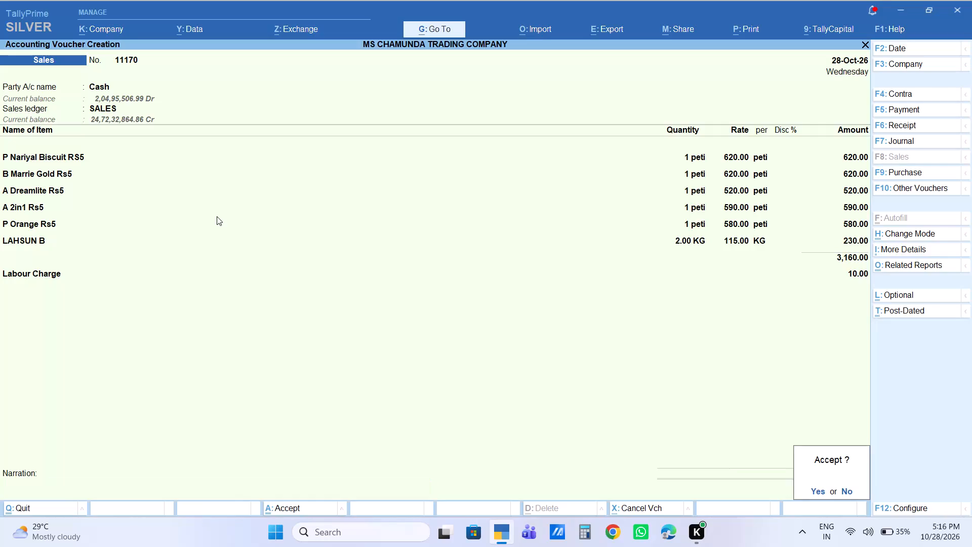
Accept the completed cash sales voucher 11170.
key("Return")
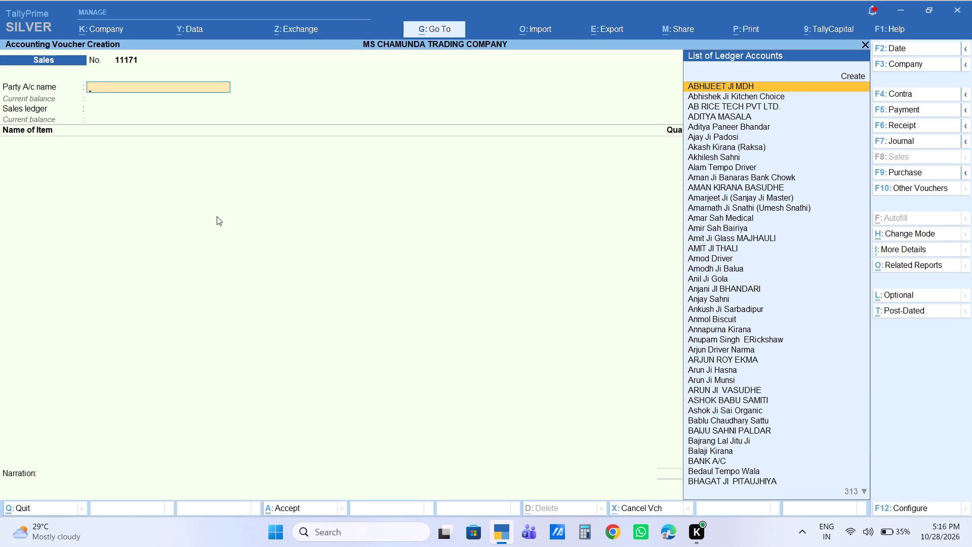
Start sales voucher 11171 with Cash as the party account, default party details and SALES as the sales ledger.
type("cas")
key("Return")
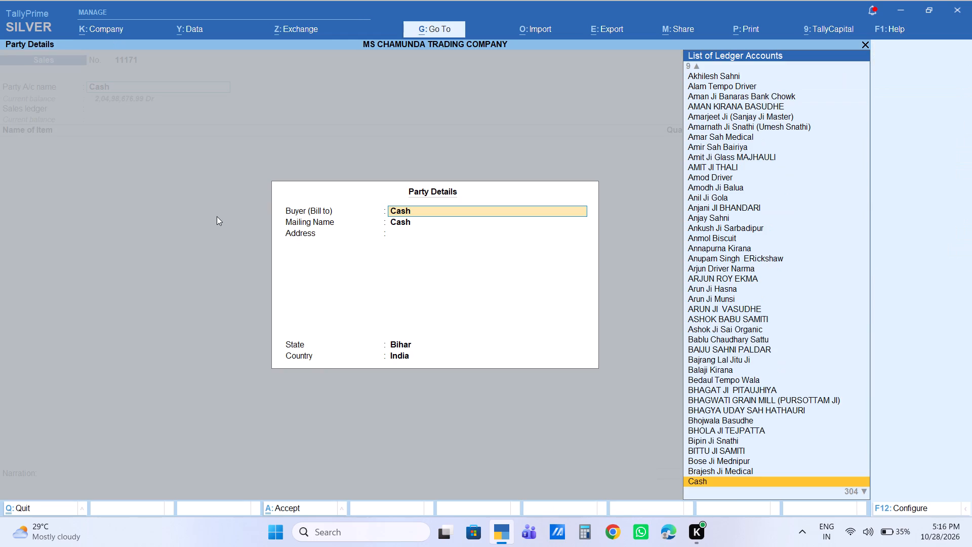
key("BackSpace")
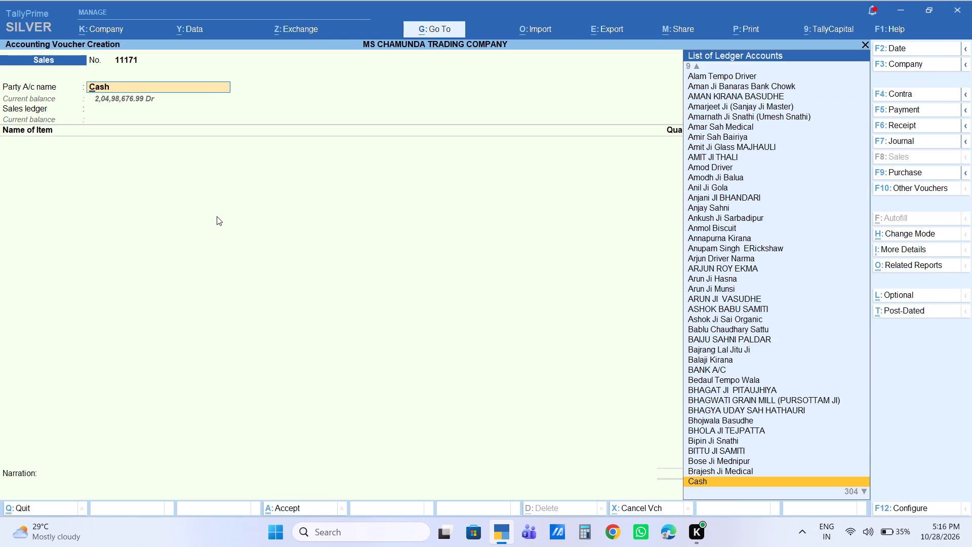
key("Return")
key("Return")
key("Return")
key("Return")
key("Return")
key("Return")
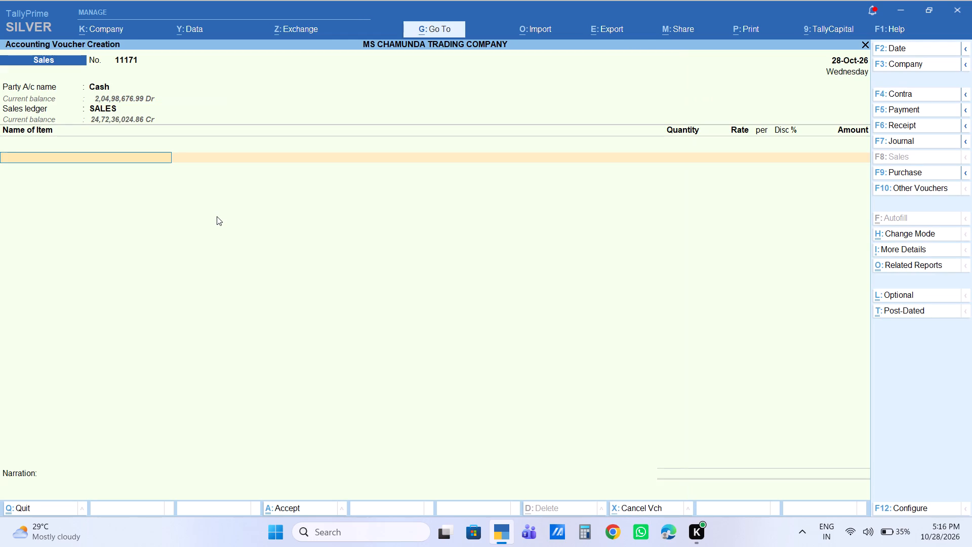
Add SALONI 500ML PETI as the first item, with quantity 1 peti at the default rate of 3,450.
type("salo")
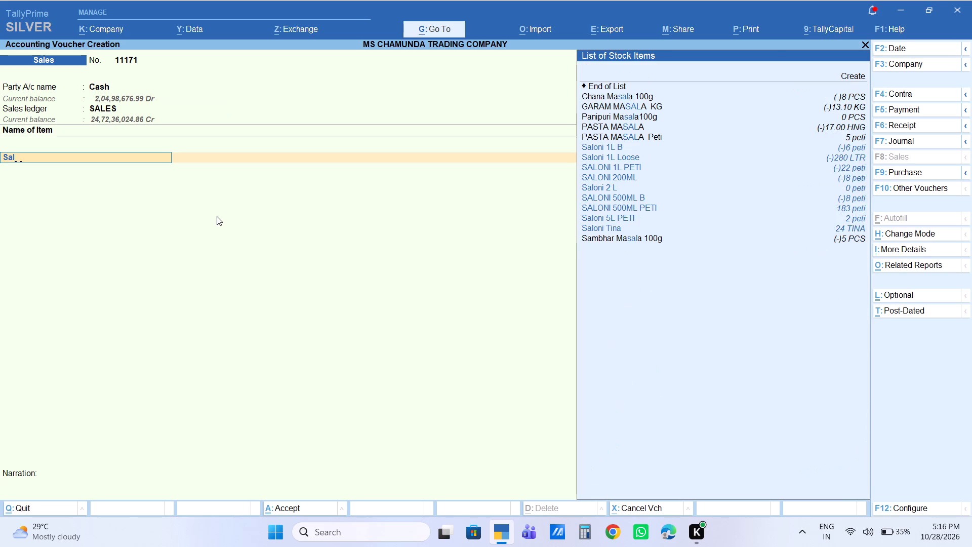
type("ni500")
key("Down")
key("Down")
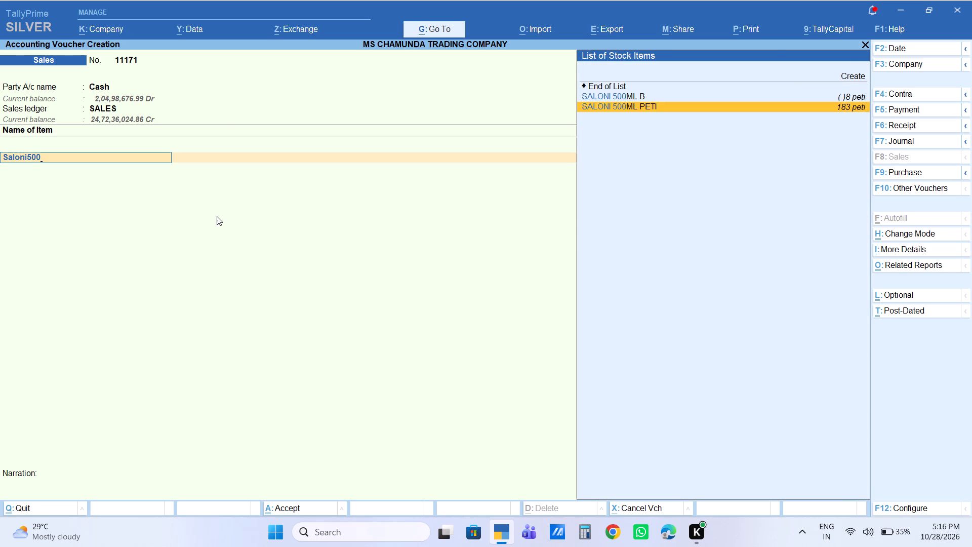
key("Return")
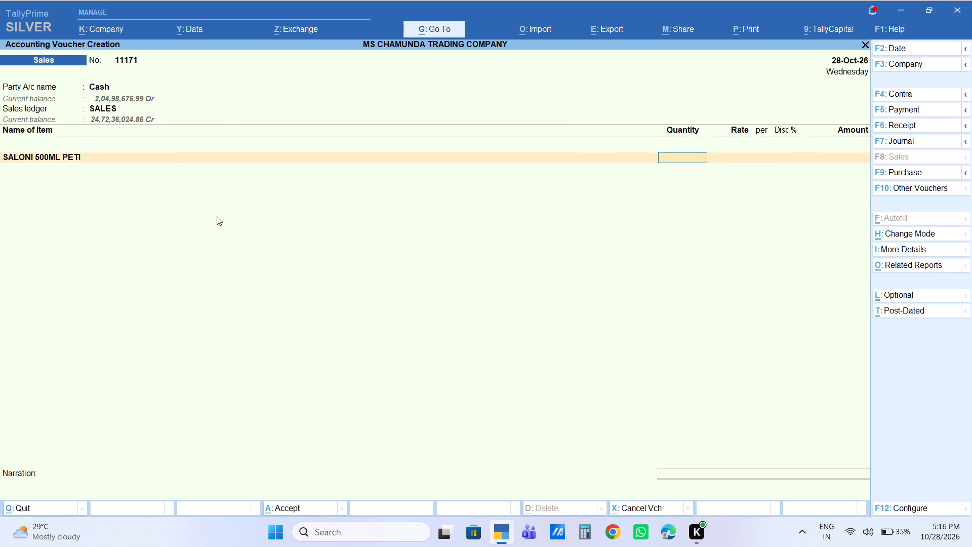
key("1")
key("Return")
key("Return")
key("Return")
key("Return")
key("Return")
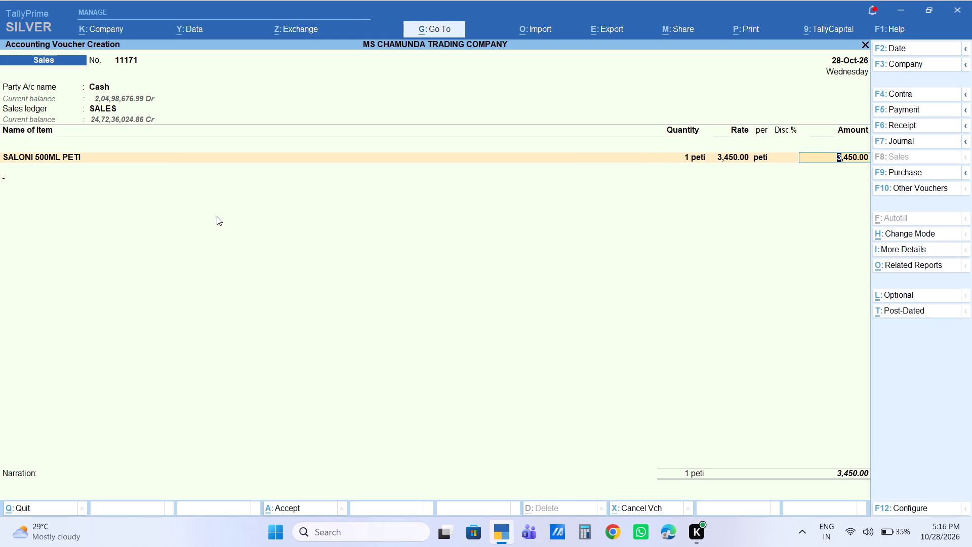
Add Parle G Rs5 as the second item, with quantity 1 peti at the default rate of 630.
type("parle")
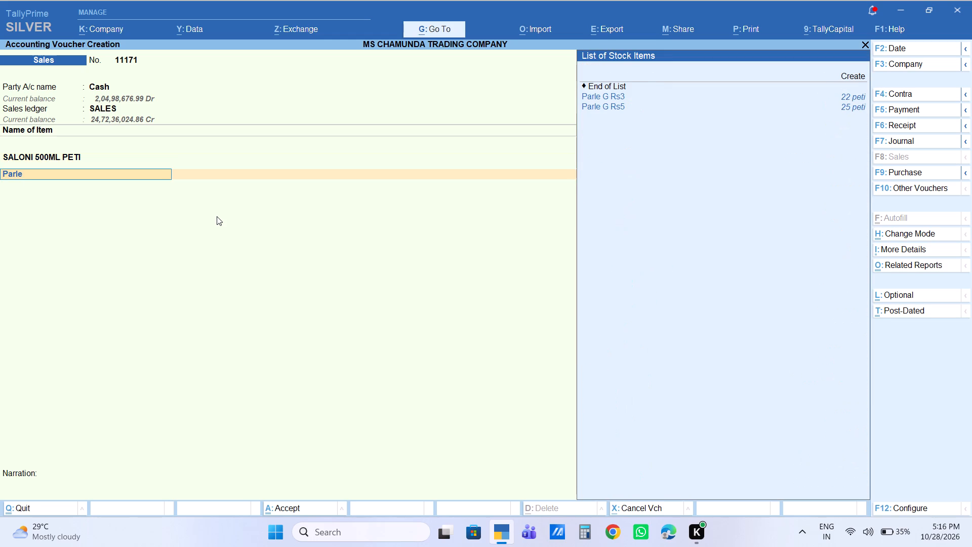
key("Down")
key("Down")
key("Return")
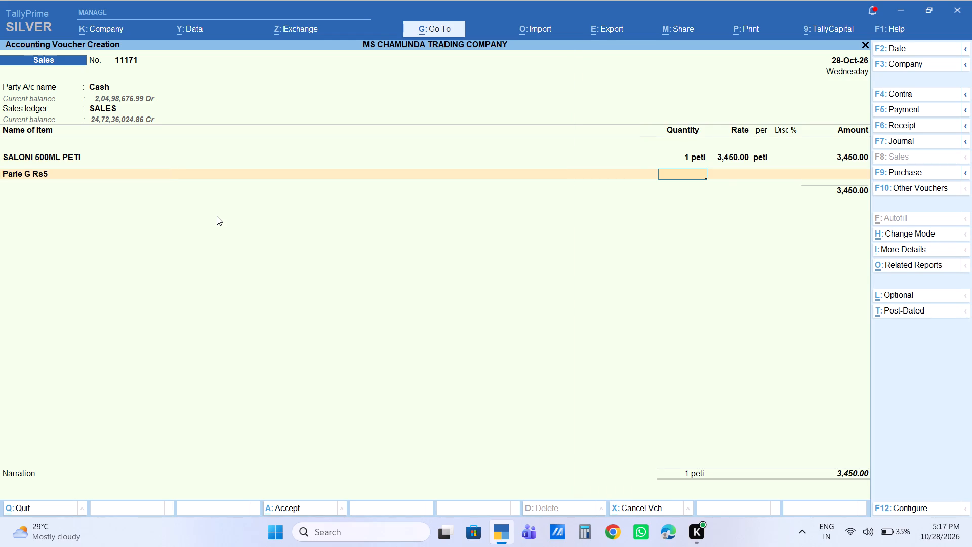
key("1")
key("Return")
key("Return")
key("Return")
key("Return")
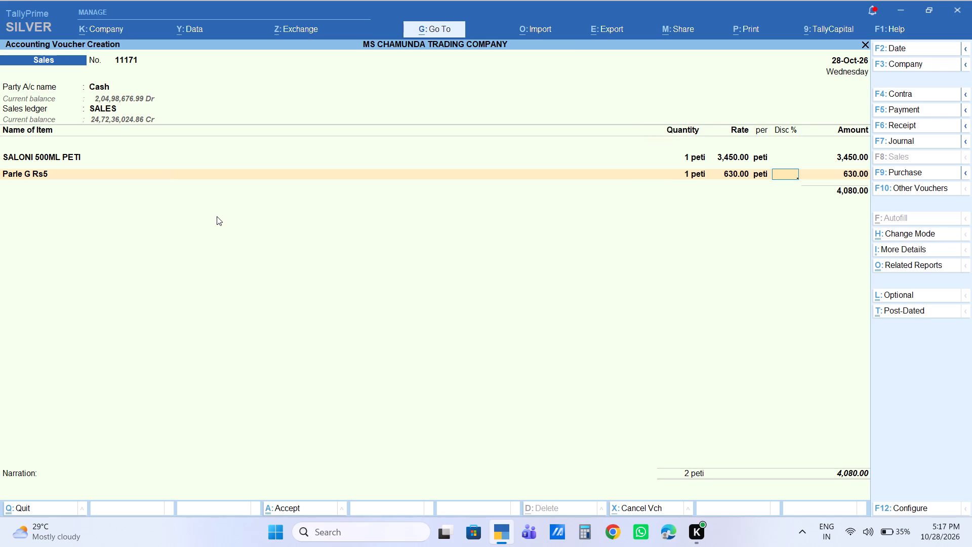
key("Return")
Add TEJPATTA PKT as the third item, with quantity 30 PCS and amount 210.
type("tejp")
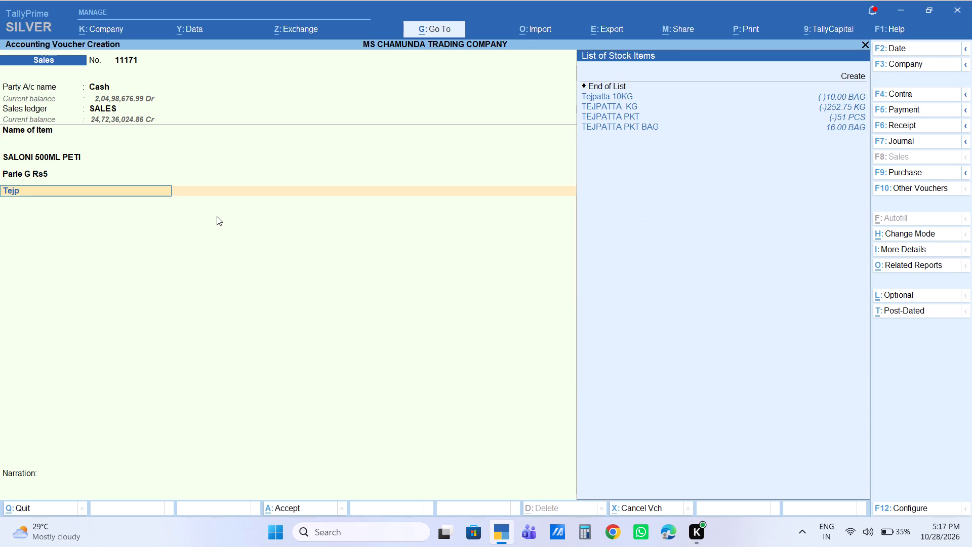
key("Down")
key("Down")
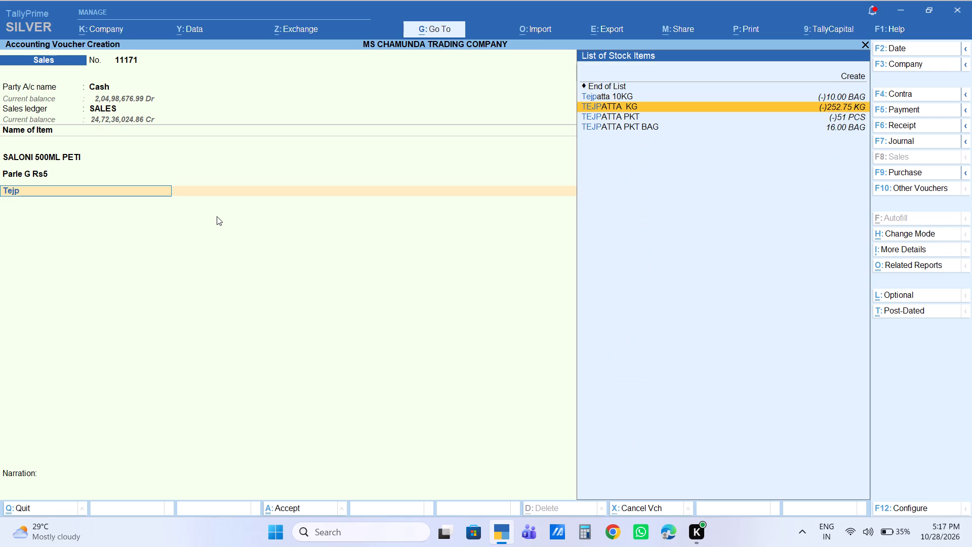
key("Down")
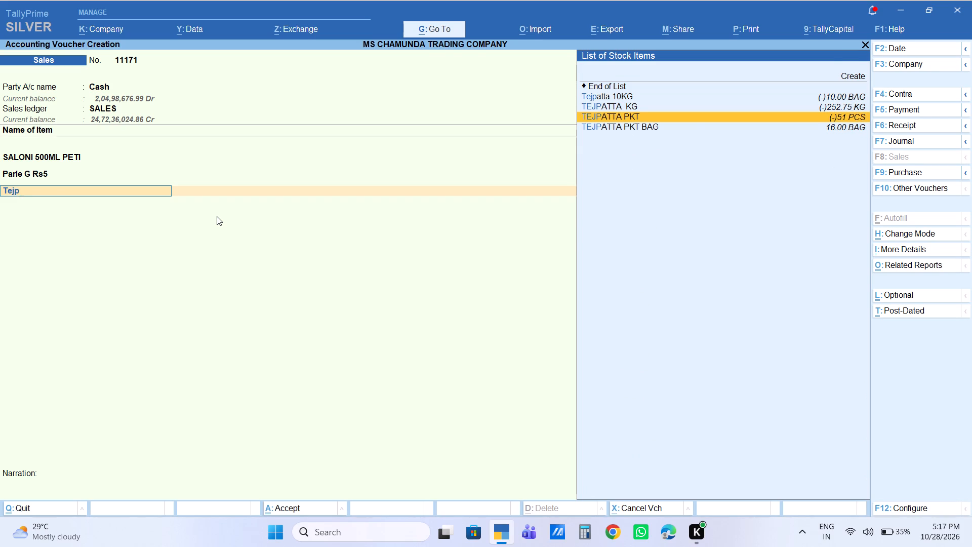
key("Return")
type("30")
key("Return")
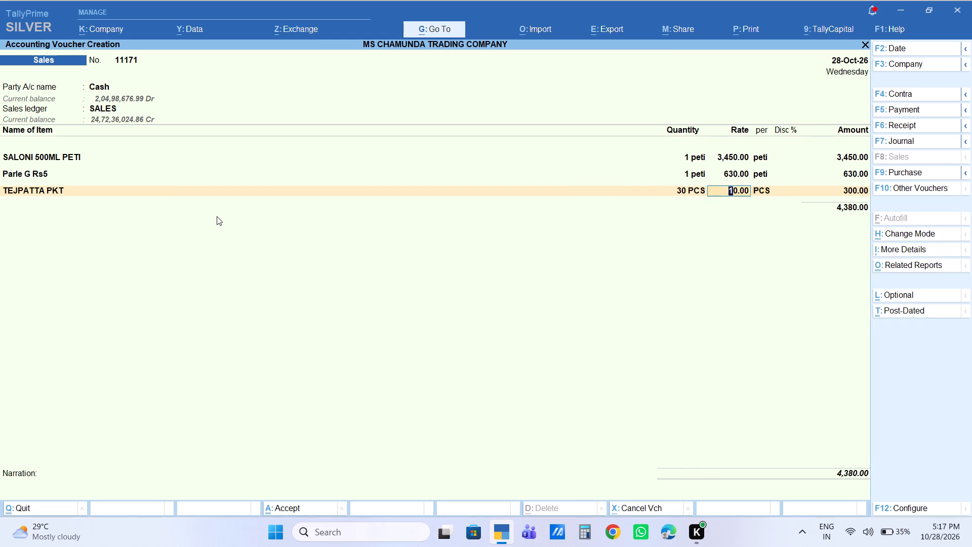
key("Return")
key("Return")
key("Return")
type("210")
key("Return")
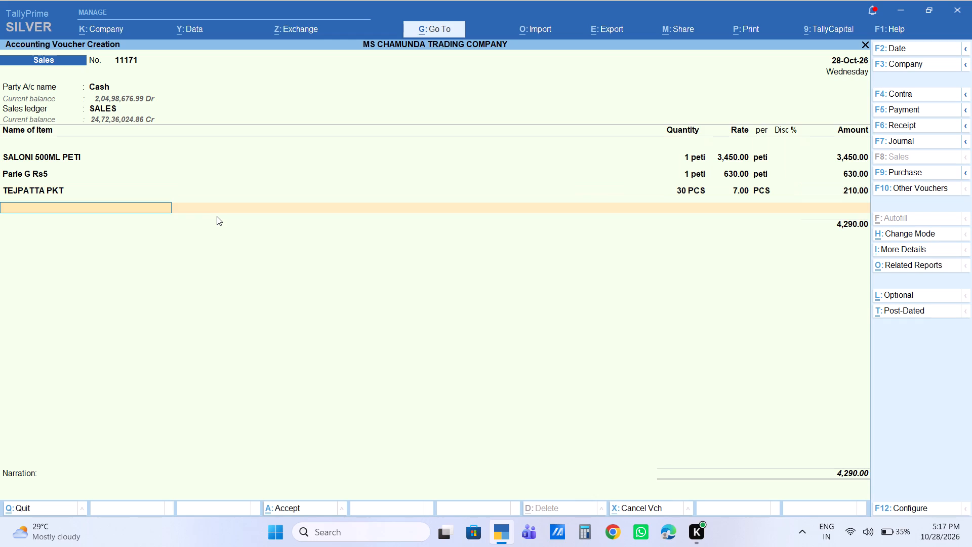
Add Khara Mircha as the fourth item, with quantity 2 KG at the default rate of 240.
type("mircha")
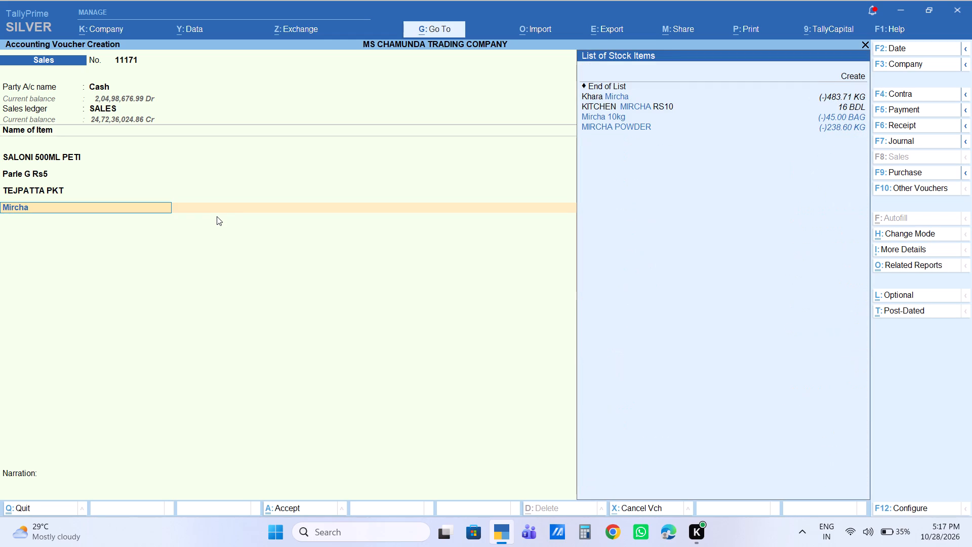
key("Down")
key("Up")
key("Up")
key("Return")
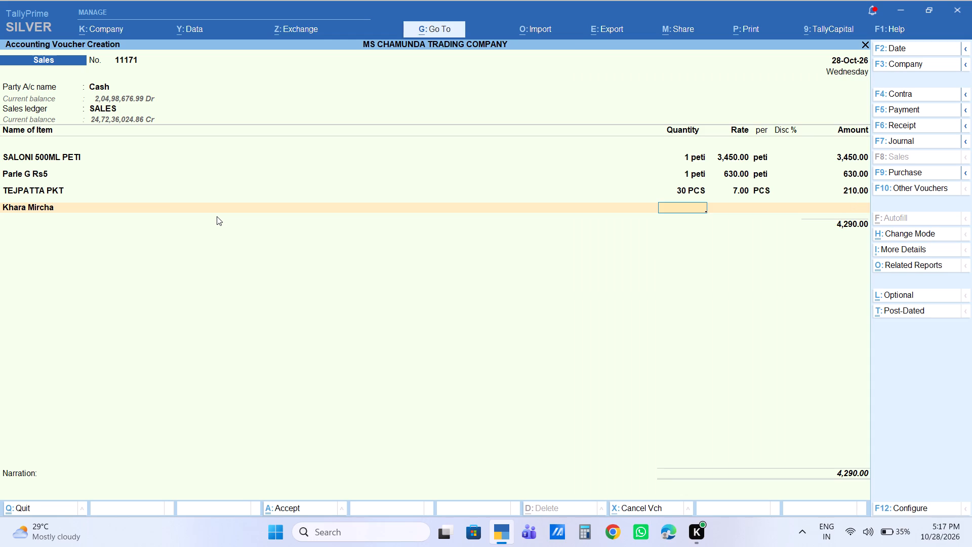
key("2")
key("Return")
key("Return")
key("Return")
key("Return")
key("Return")
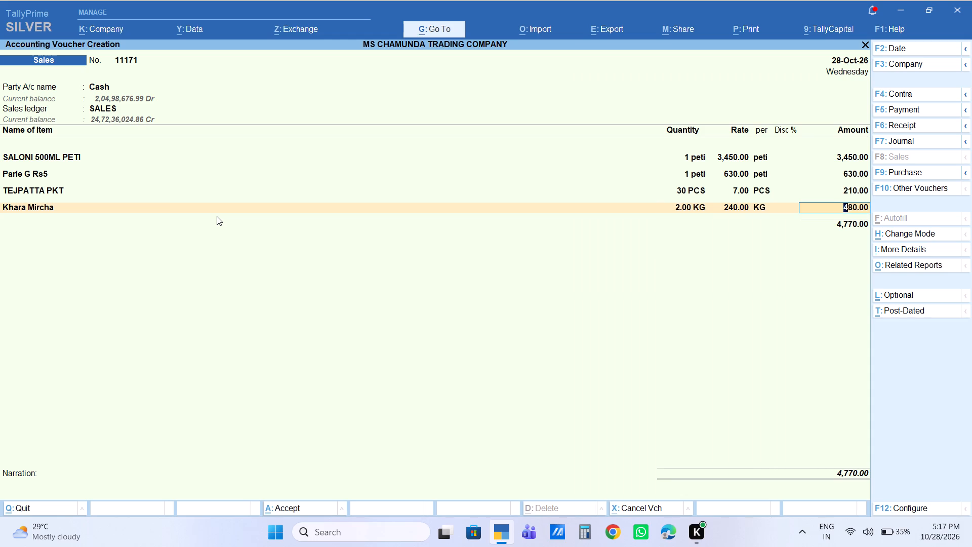
End the item list, add a Labour Charge of 5 and accept the voucher with no narration.
key("Return")
type("la")
key("Return")
key("Return")
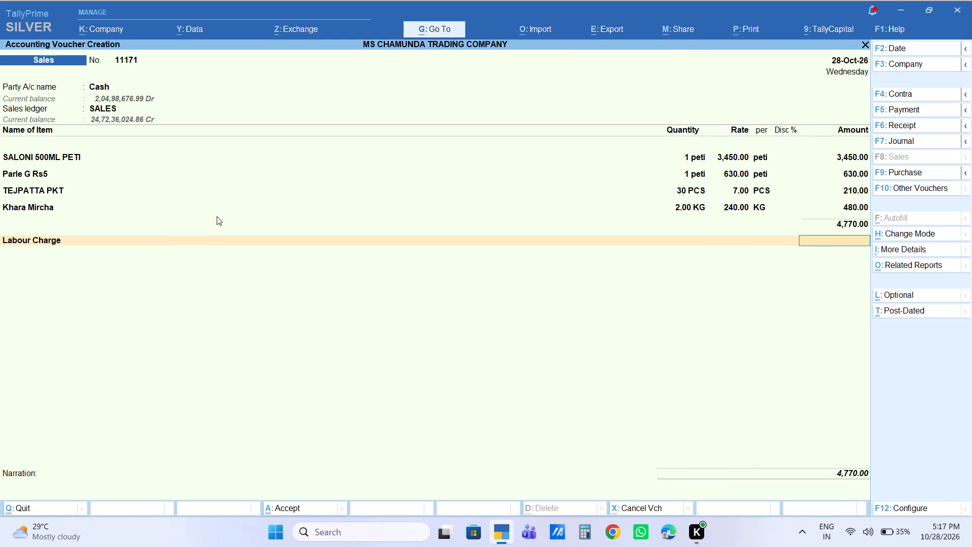
key("5")
key("Return")
key("Return")
key("Return")
key("Return")
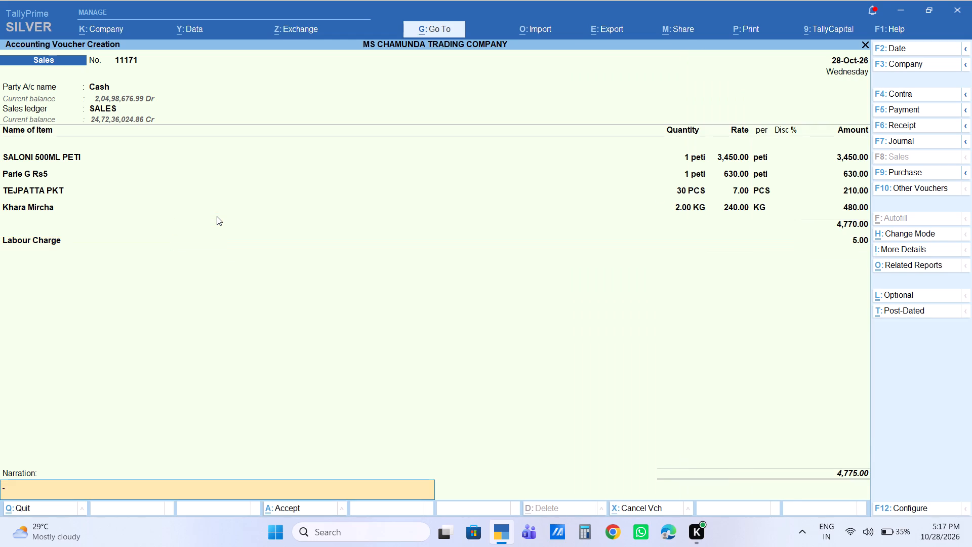
key("Return")
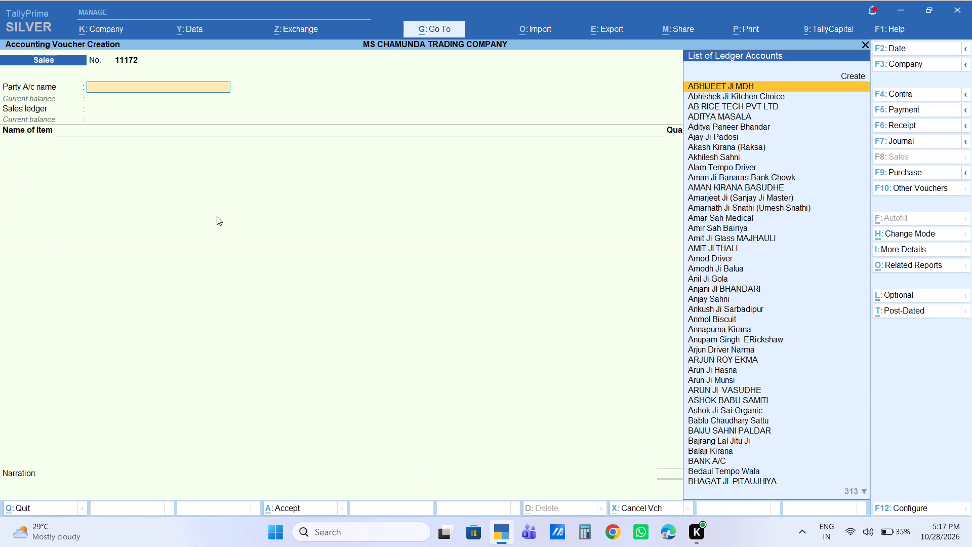
Start sales voucher 11172 for the Raja Ji party ledger, keeping the default party details and the SALES ledger.
type("rajaj")
key("Return")
key("Return")
key("Return")
key("Return")
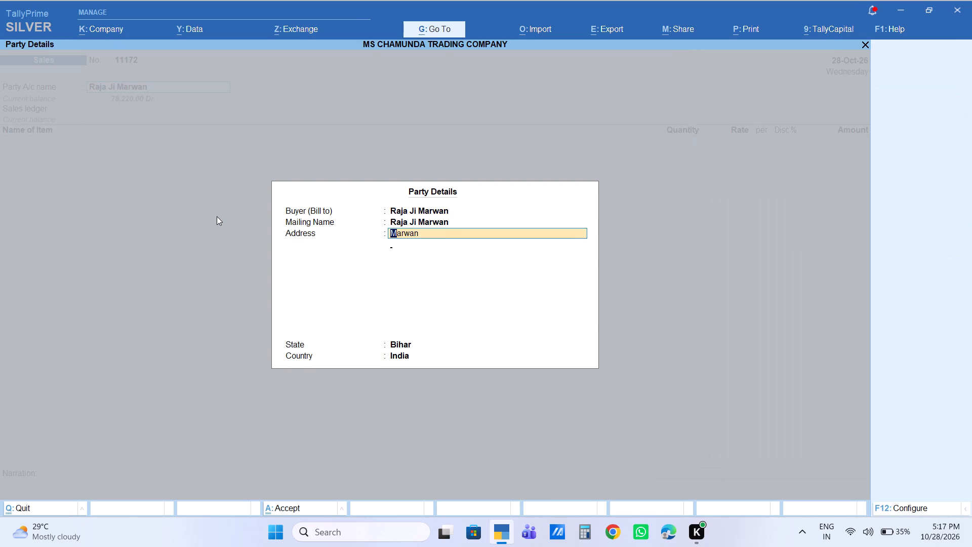
key("Return")
key("Return")
key("Return")
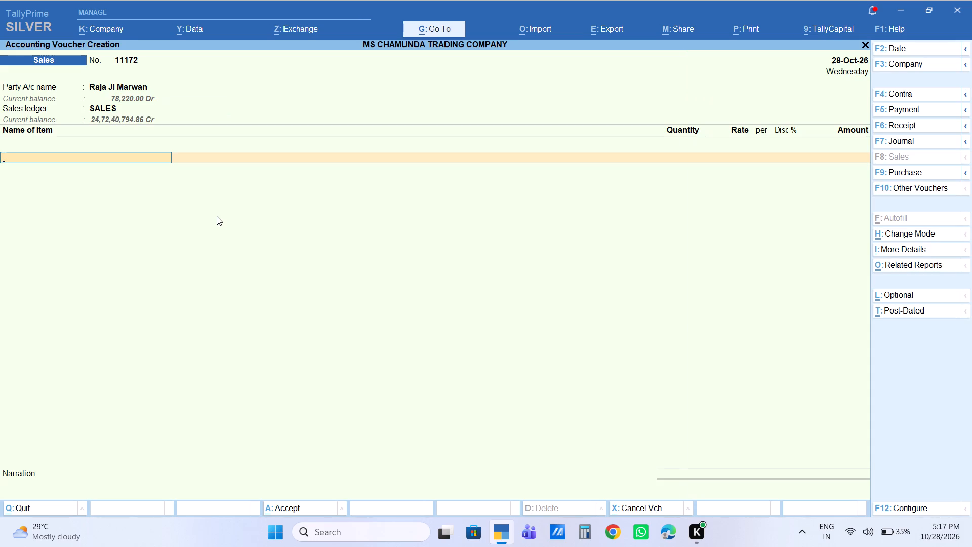
Add Sahnai Tina as the first item, with quantity 10 TINA and amount 21,600.
type("sahnai")
key("Down")
key("Right")
key("Down")
key("Down")
key("Return")
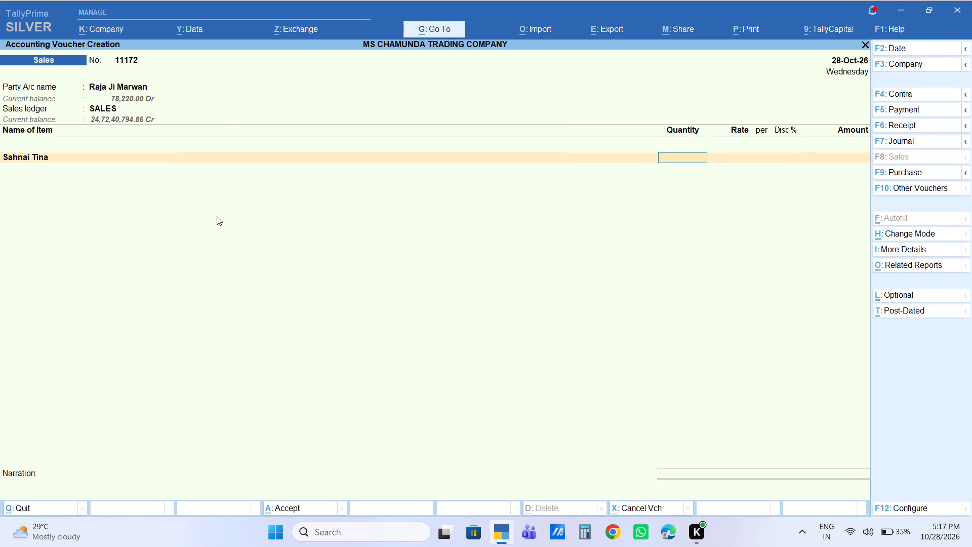
type("10")
key("Return")
key("Return")
key("Return")
key("Return")
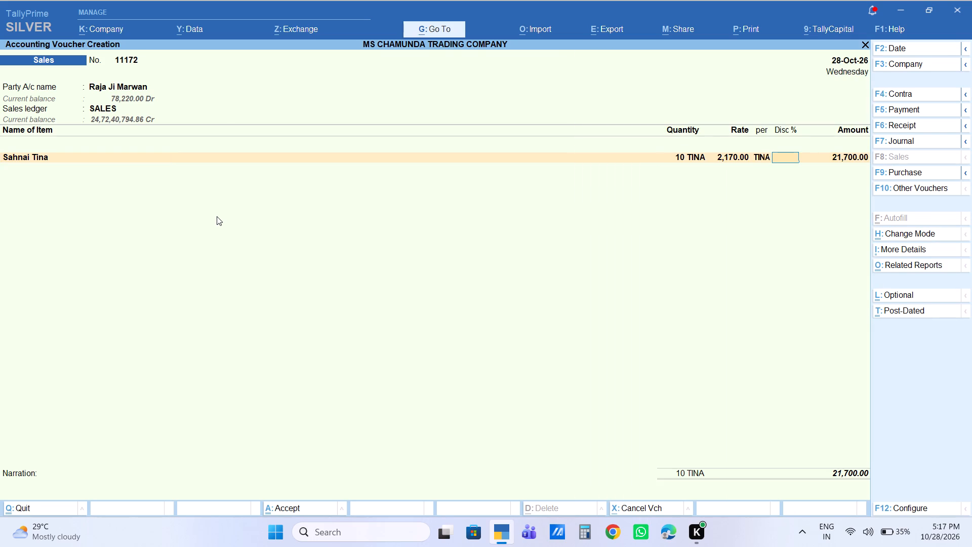
type("21600")
key("Return")
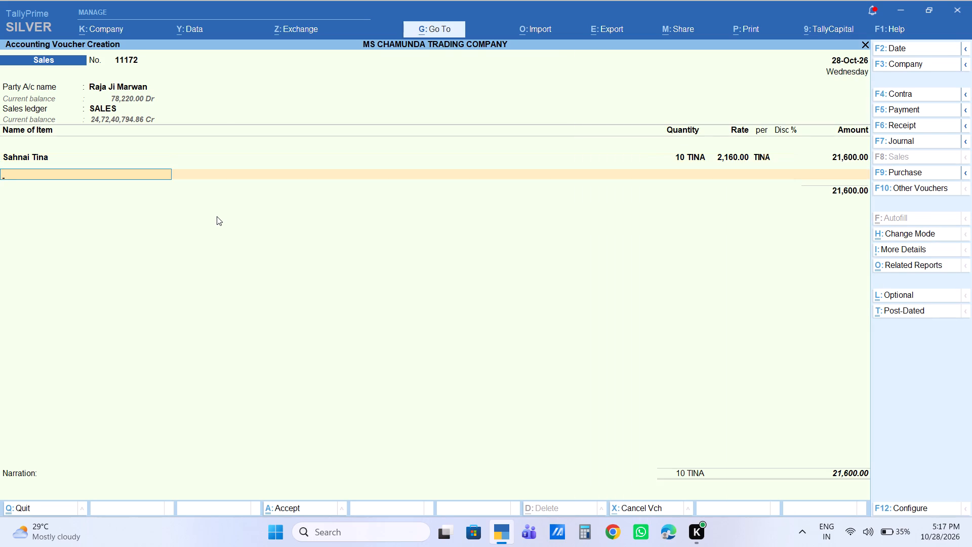
Add Kabli 555 30kg as the second item, with quantity 1 BAG at the default rate of 2,640.
type("5555")
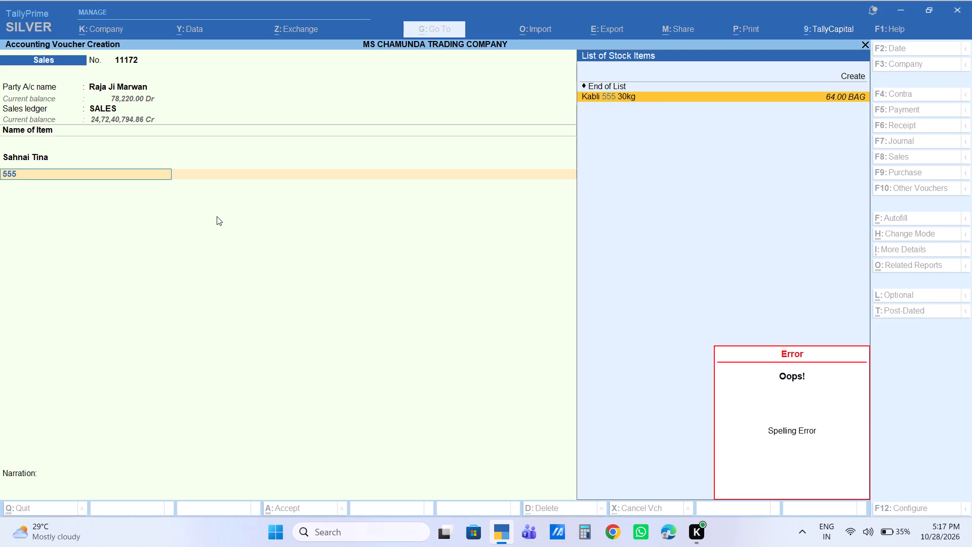
key("Return")
key("1")
key("Return")
key("Return")
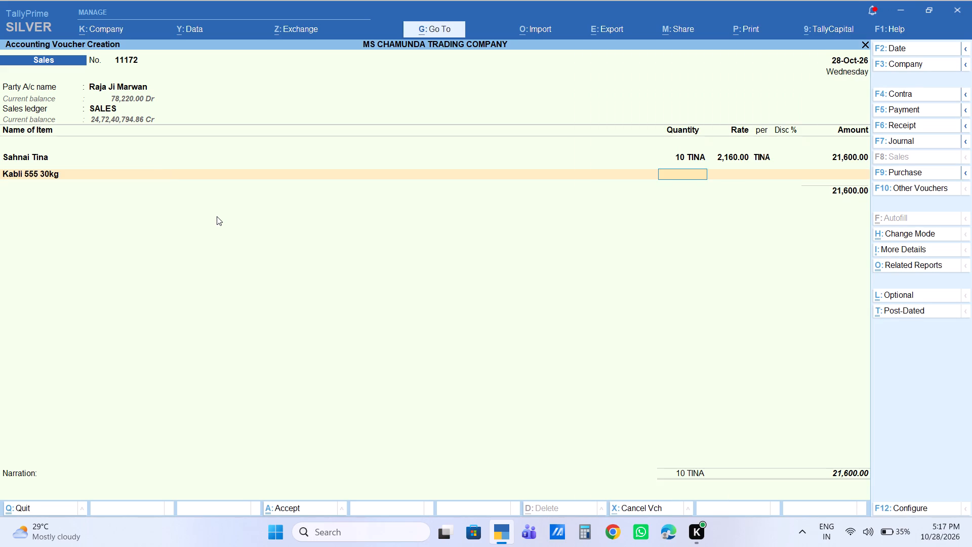
key("1")
key("Return")
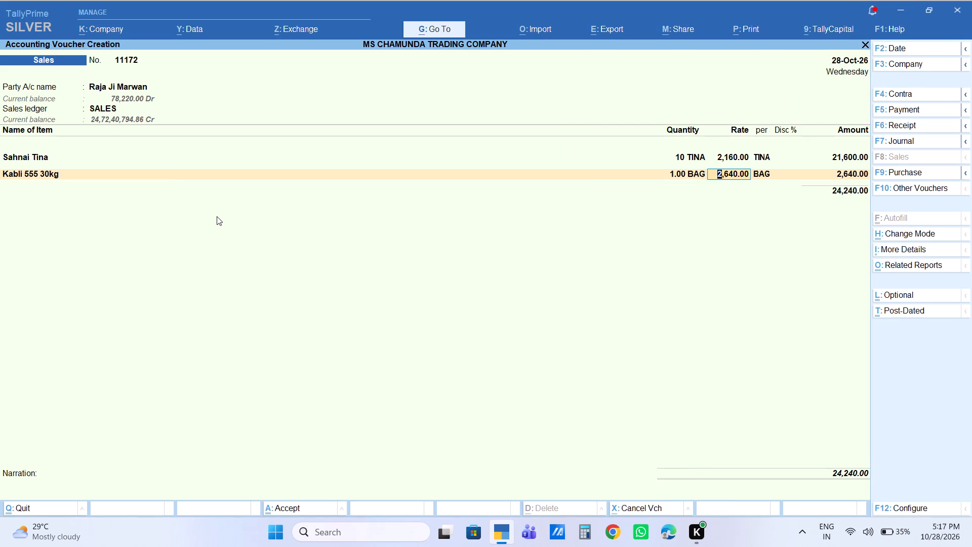
key("Return")
key("Return")
key("Return")
key("Return")
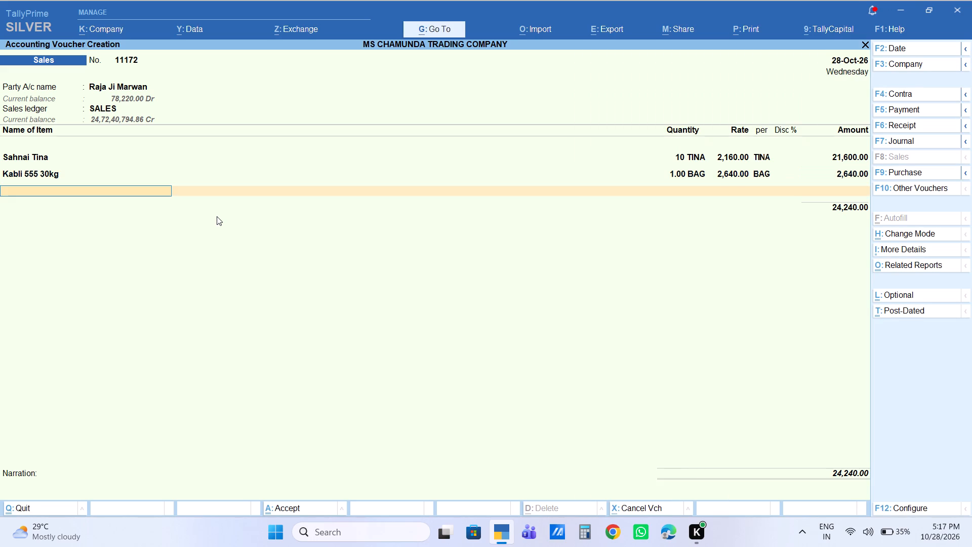
Add Soyabin 5kg as the third item, with quantity 5 BAG at the default rate of 370.
type("soyab")
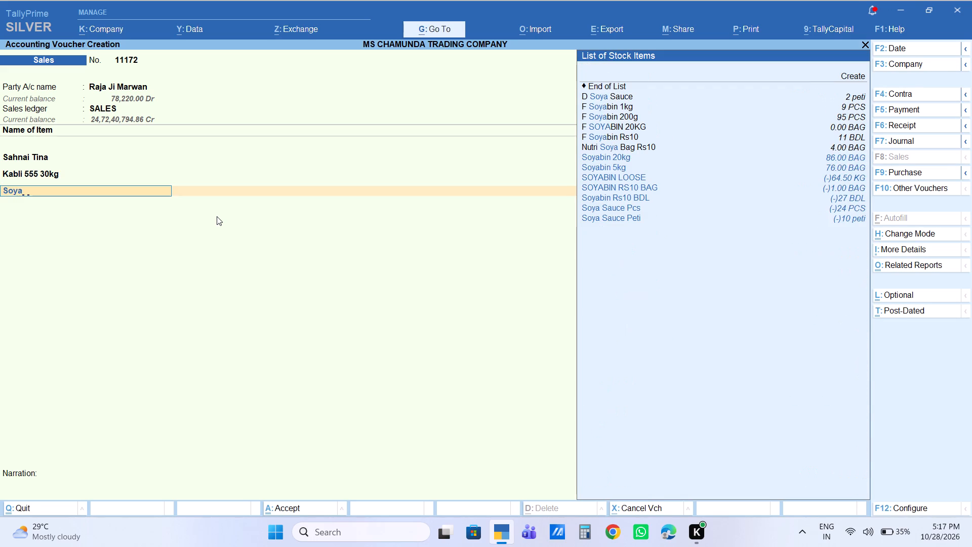
key("Down")
key("Down")
key("Return")
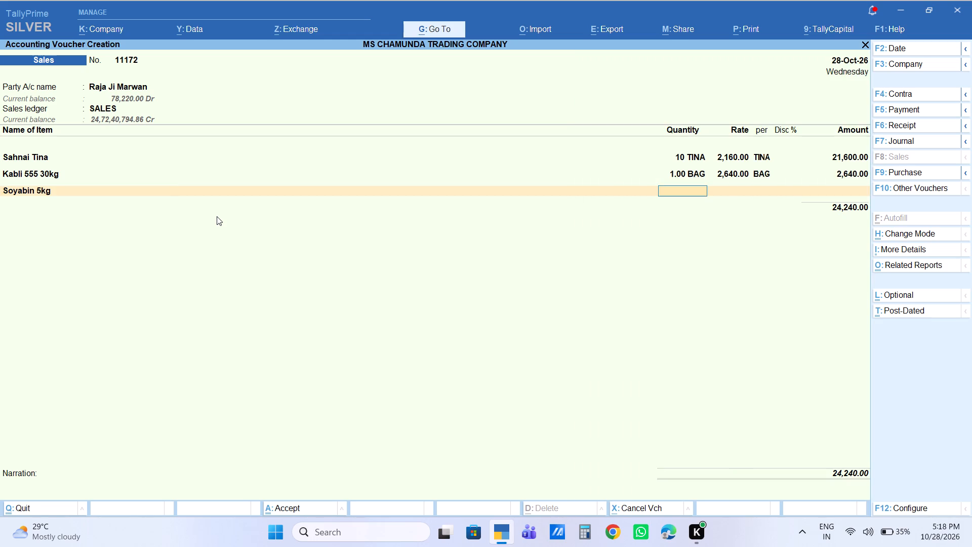
key("5")
key("Return")
key("Return")
key("Return")
key("Return")
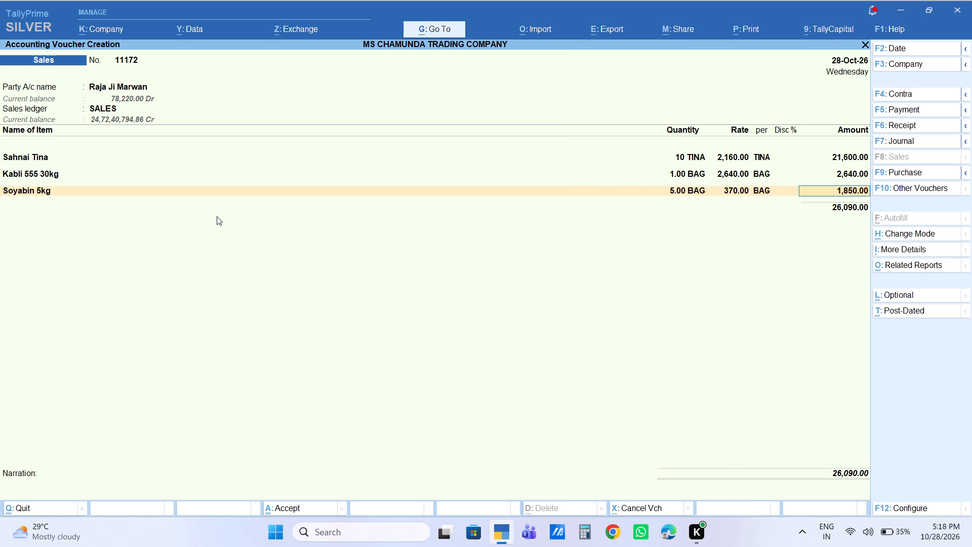
key("Return")
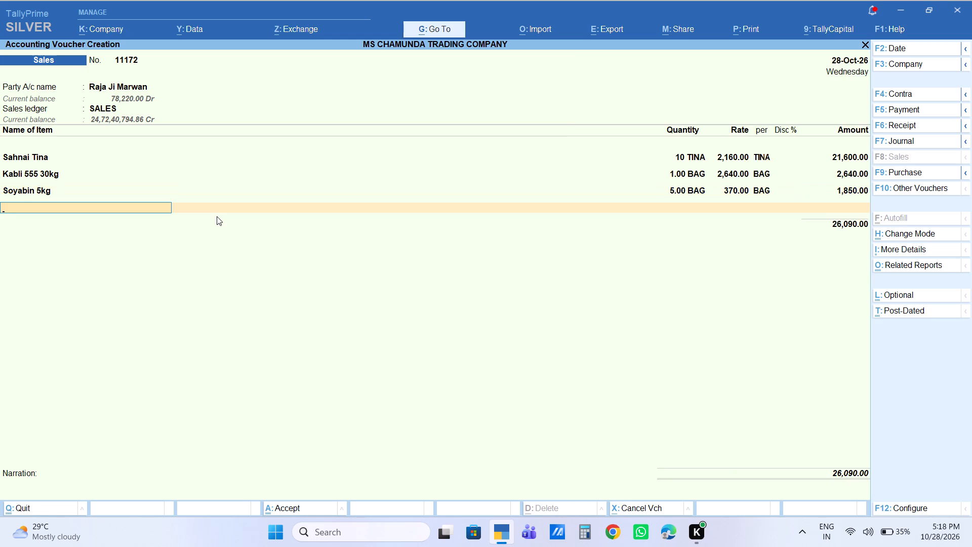
Add Bombay Choice 1 L as the fourth item, with quantity 10 peti and rate 1,120.
type("bo")
type("mba")
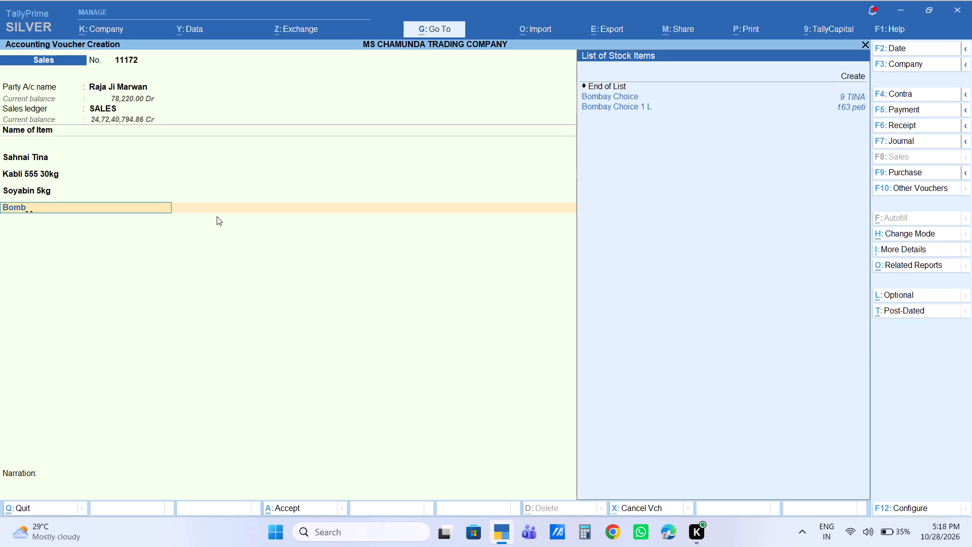
key("Down")
key("Down")
key("Return")
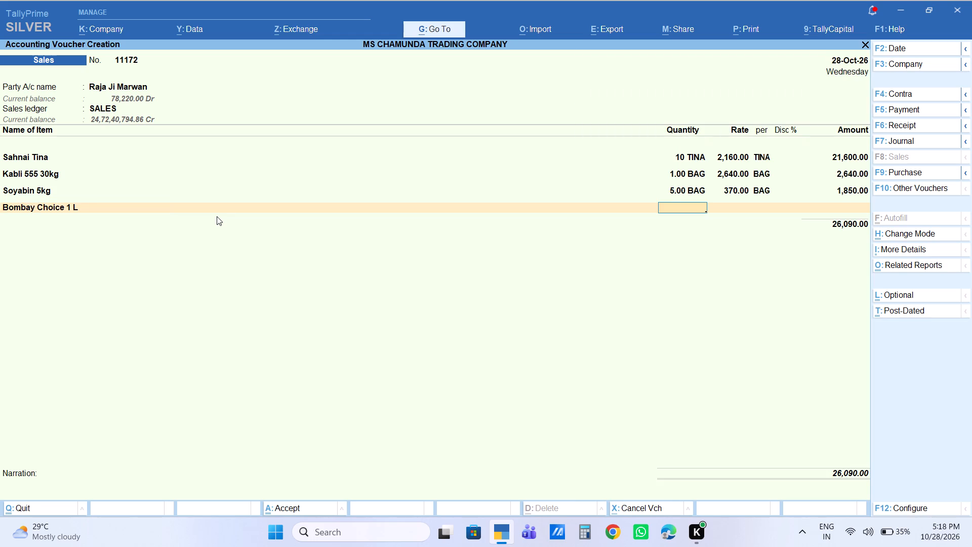
type("10")
key("Return")
type("1120")
key("Return")
key("Return")
key("Return")
key("Return")
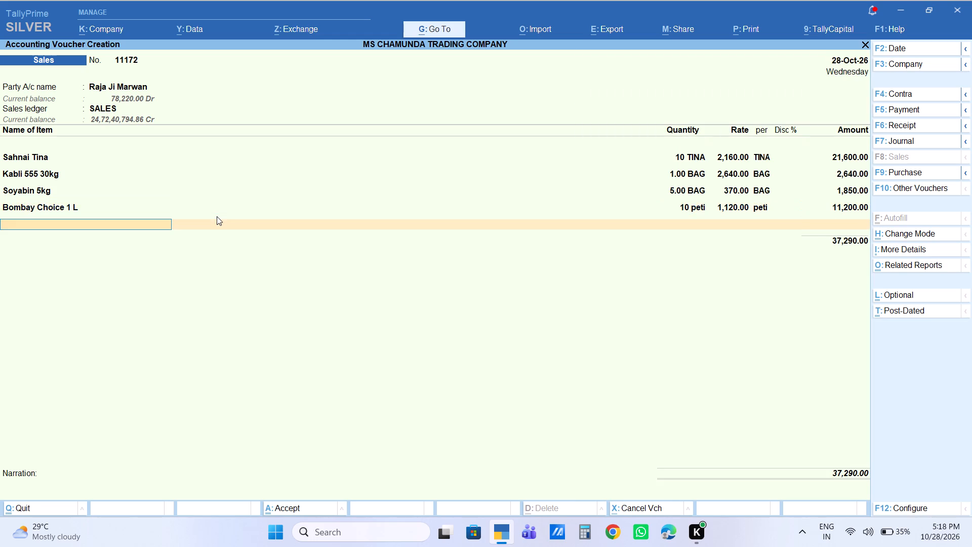
Add Royal Goranga26kg as the fifth item, with quantity 15 BAG at the default rate of 1,340.
type("roya")
key("Down")
key("Down")
key("Up")
key("Return")
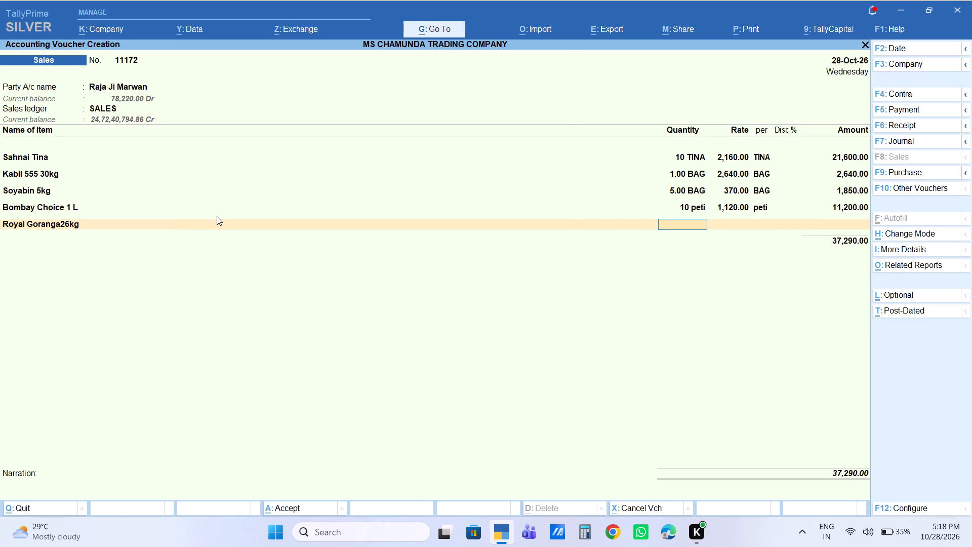
type("15")
key("Return")
key("Return")
key("Return")
key("Return")
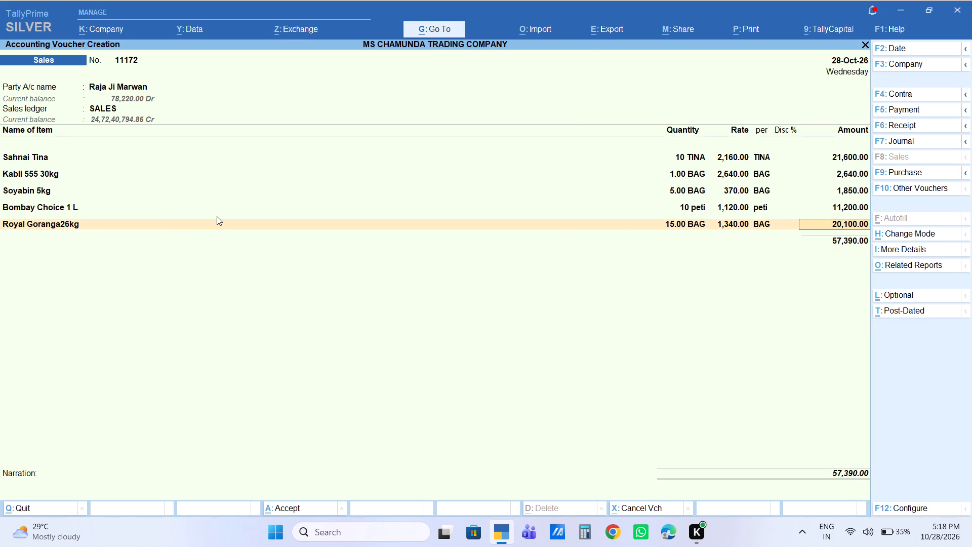
key("Return")
End the item list and add a Labour Charge of 80 below the items.
key("Return")
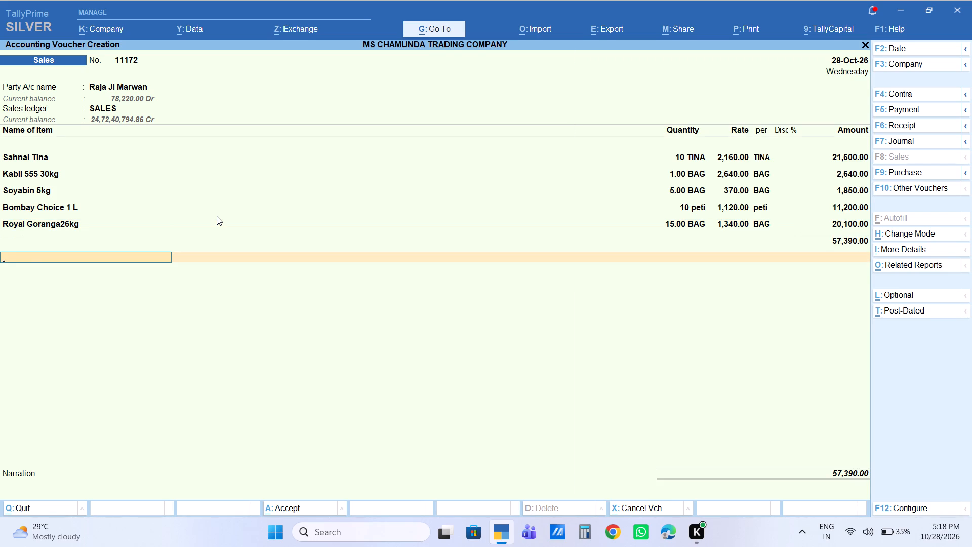
type("la")
key("Return")
key("Return")
type("80")
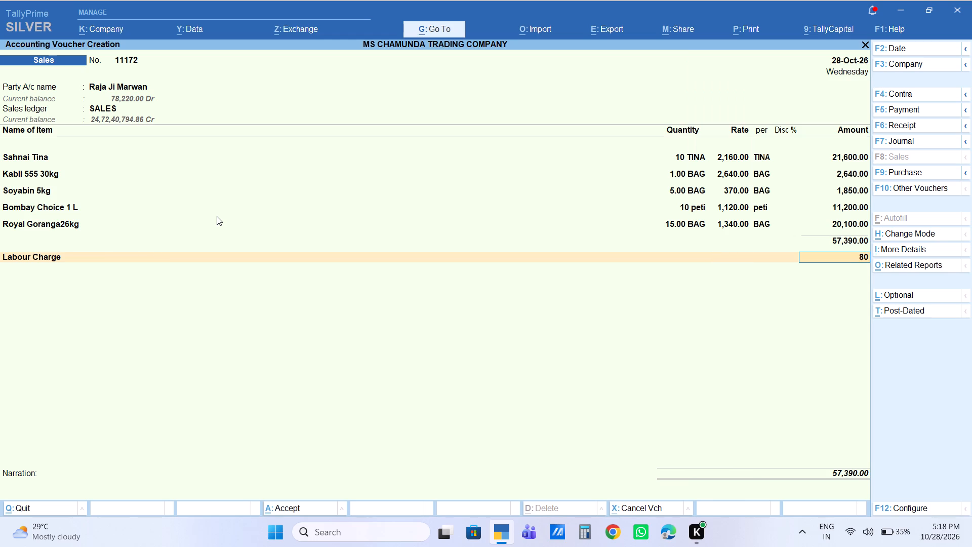
key("Return")
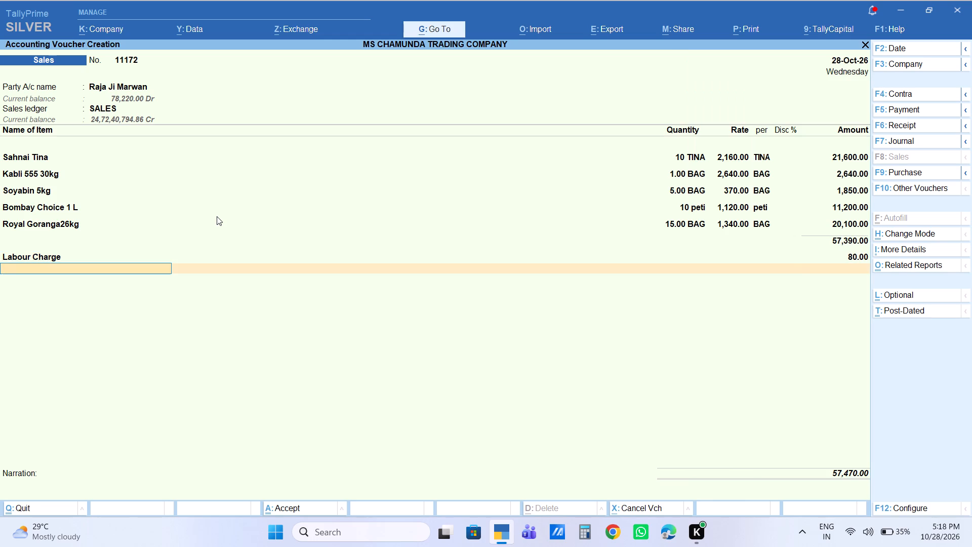
Go back to the item list and add Jmain KG below Royal Goranga26kg, with quantity 2 KG at the default rate of 240.
key("BackSpace")
key("BackSpace")
key("BackSpace")
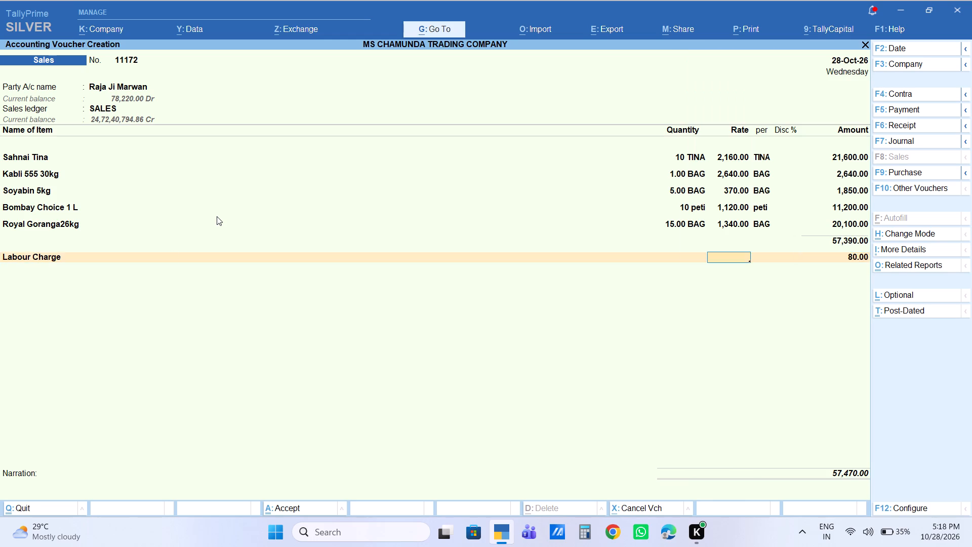
key("BackSpace")
key("Return")
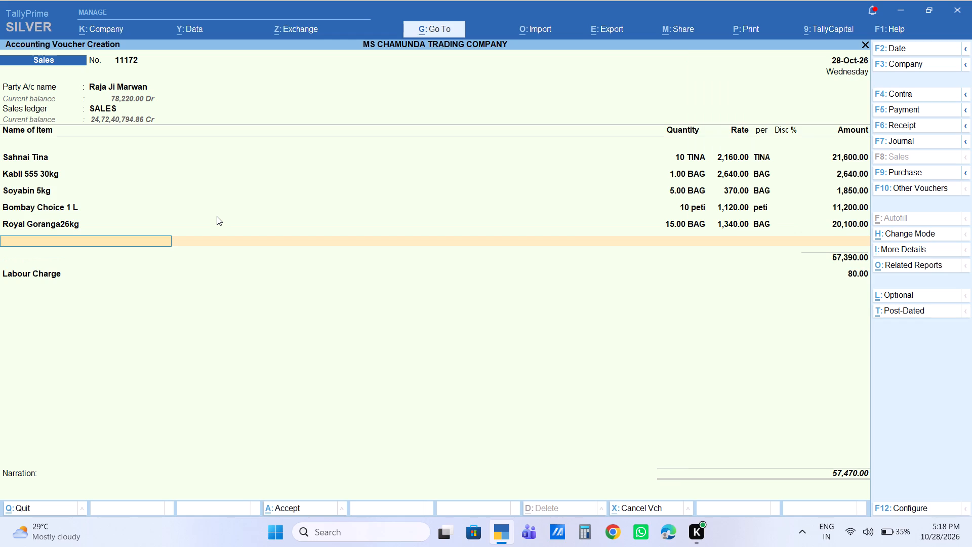
type("jmai")
key("Down")
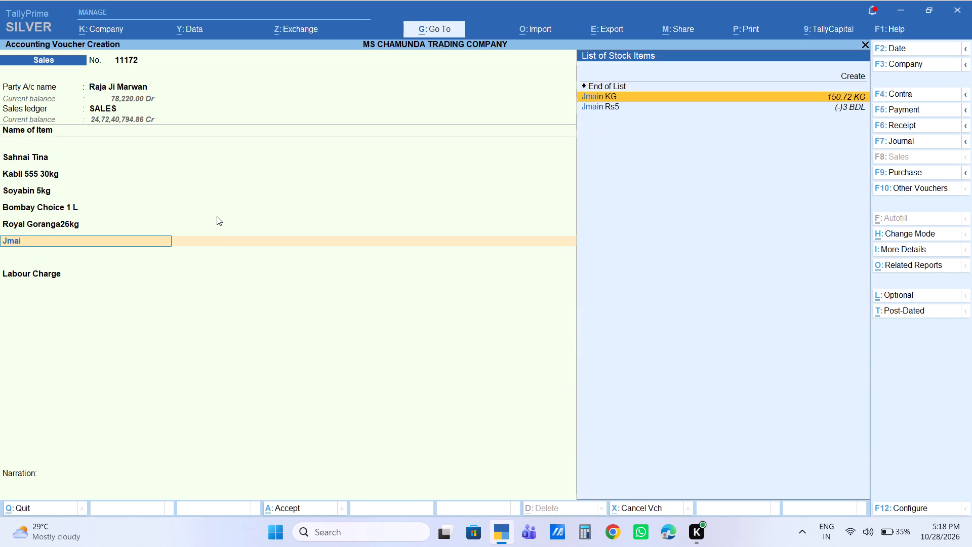
key("Return")
key("2")
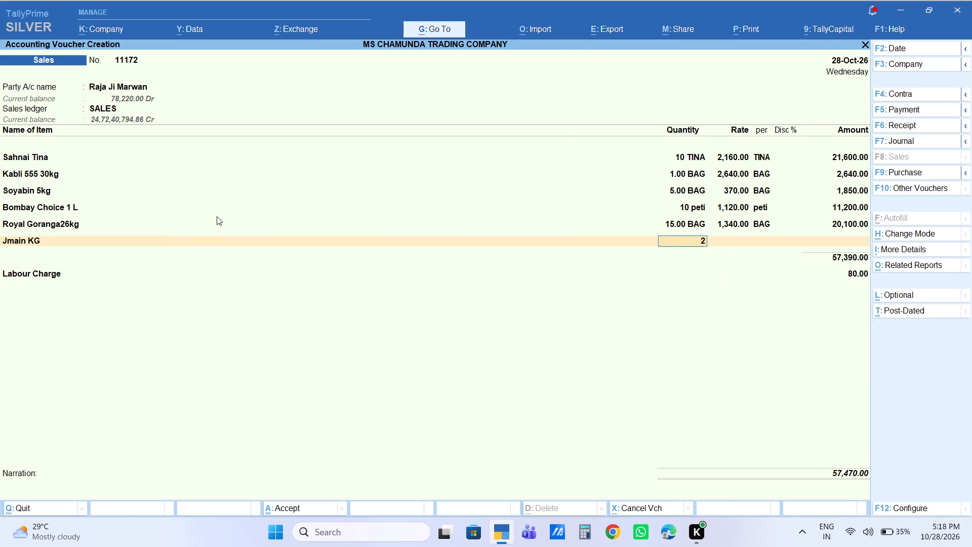
key("Return")
key("Return")
key("Return")
key("Return")
key("Return")
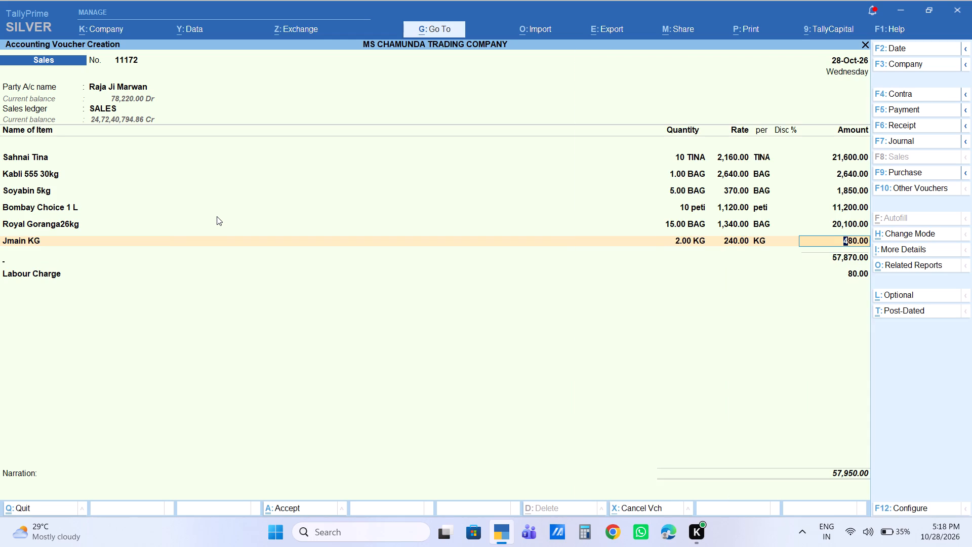
Add MARICH as the seventh item, with quantity 2 KG at the default rate of 850.
type("marich")
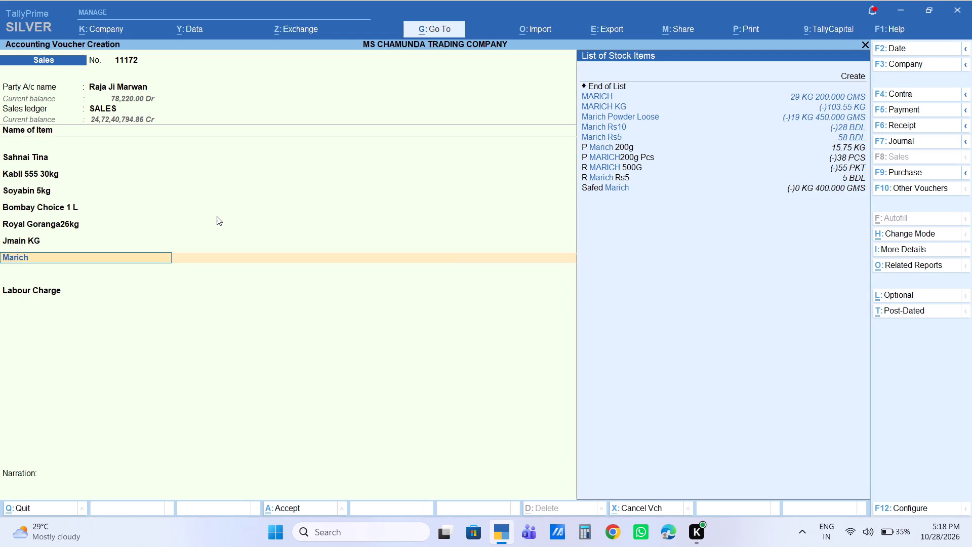
key("Down")
key("Return")
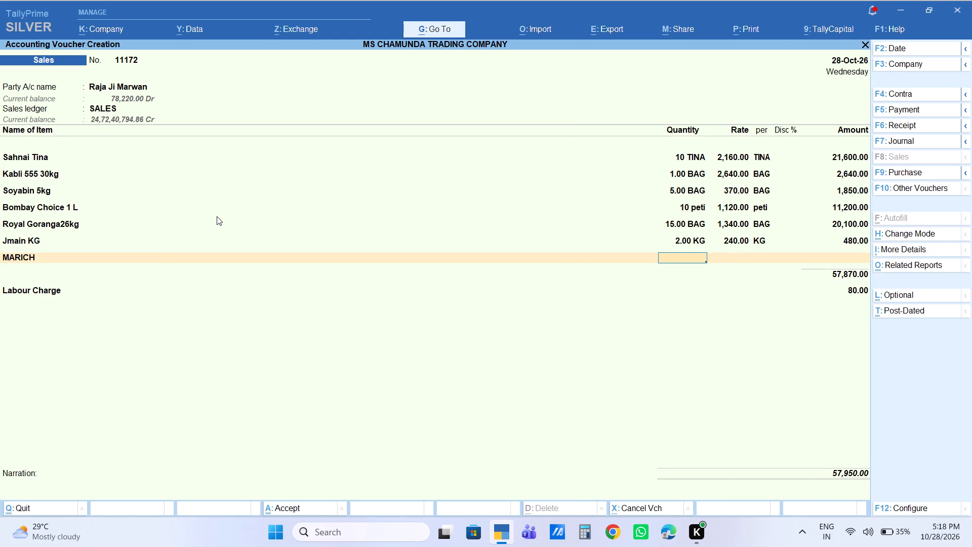
key("2")
key("Return")
key("Return")
key("Return")
key("Return")
key("Return")
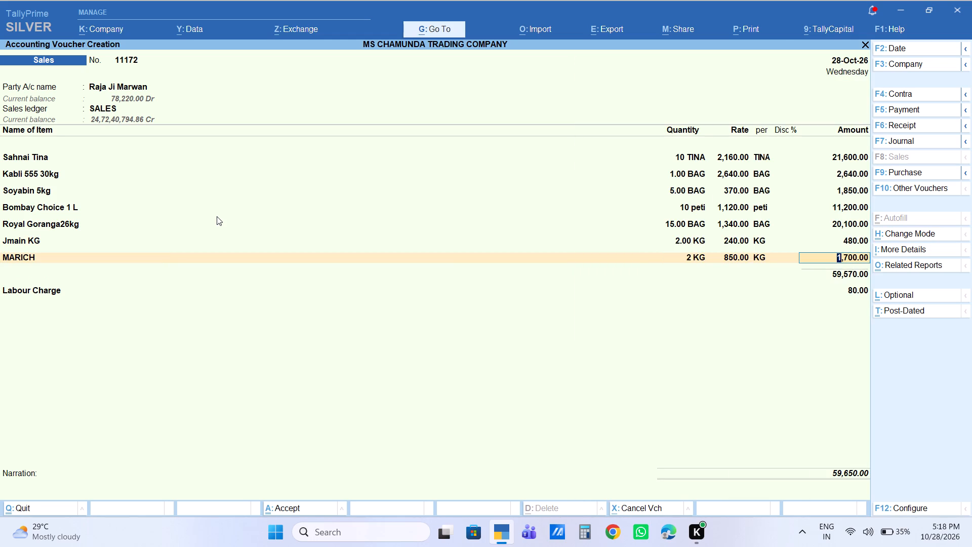
Add MANGRAILA (G) as the eighth item, with quantity 2 KG at the default rate of 320.
type("mangra")
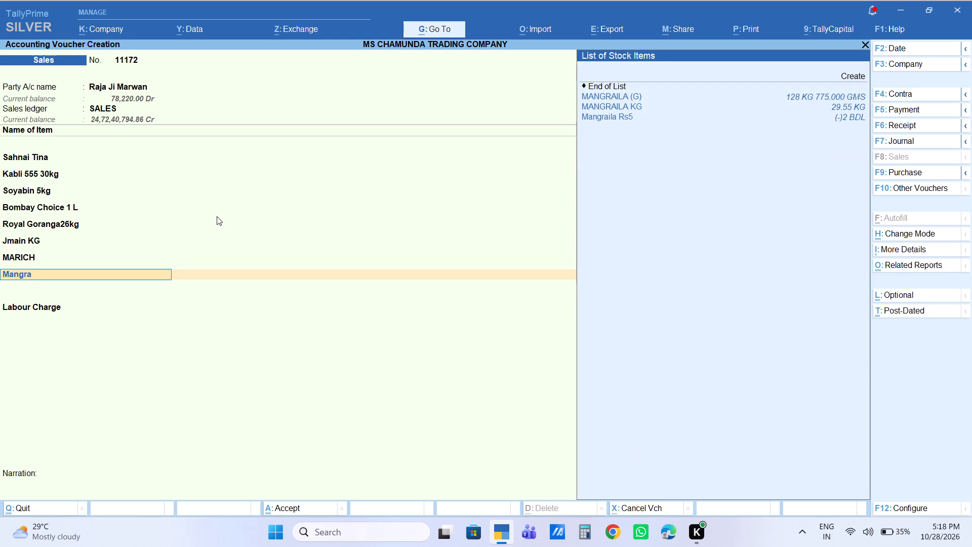
key("Down")
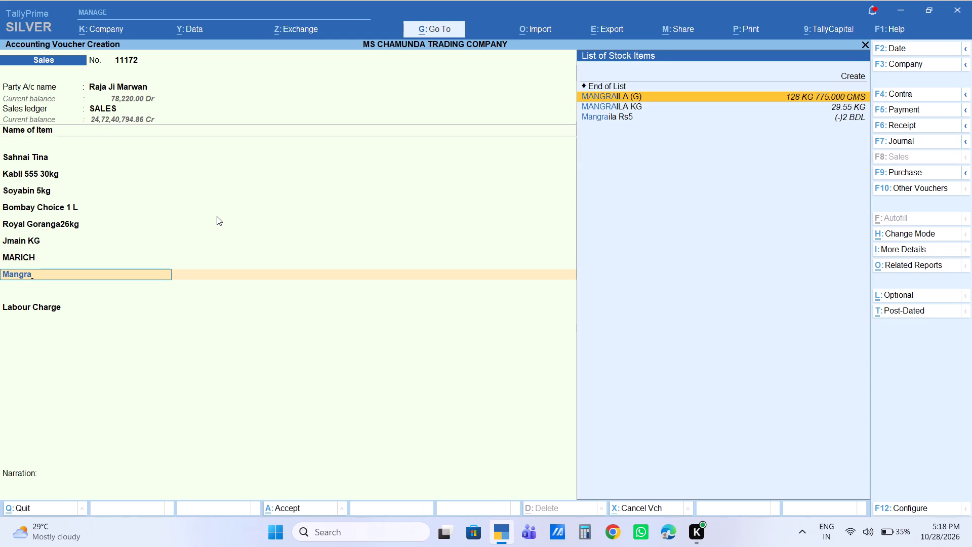
key("Return")
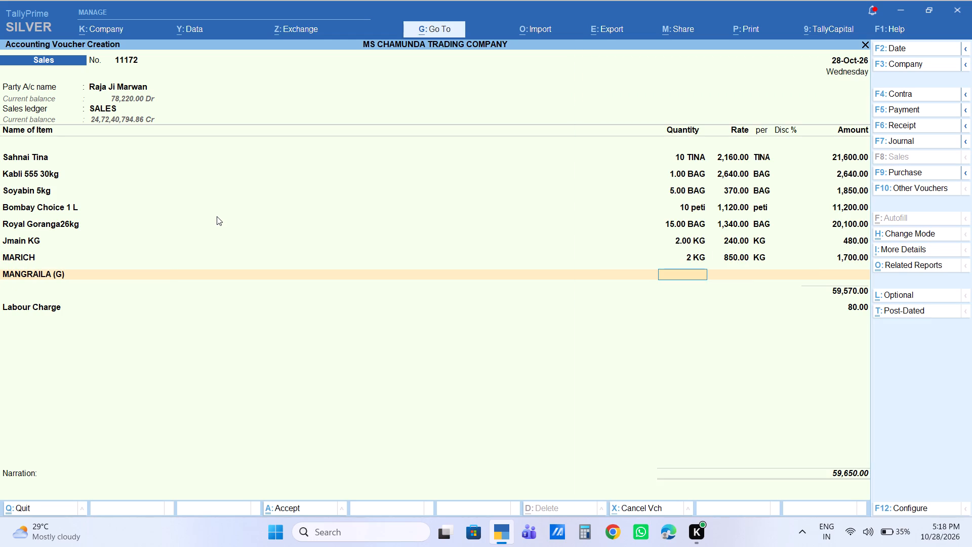
key("2")
key("Return")
key("Return")
key("Return")
key("Return")
key("Return")
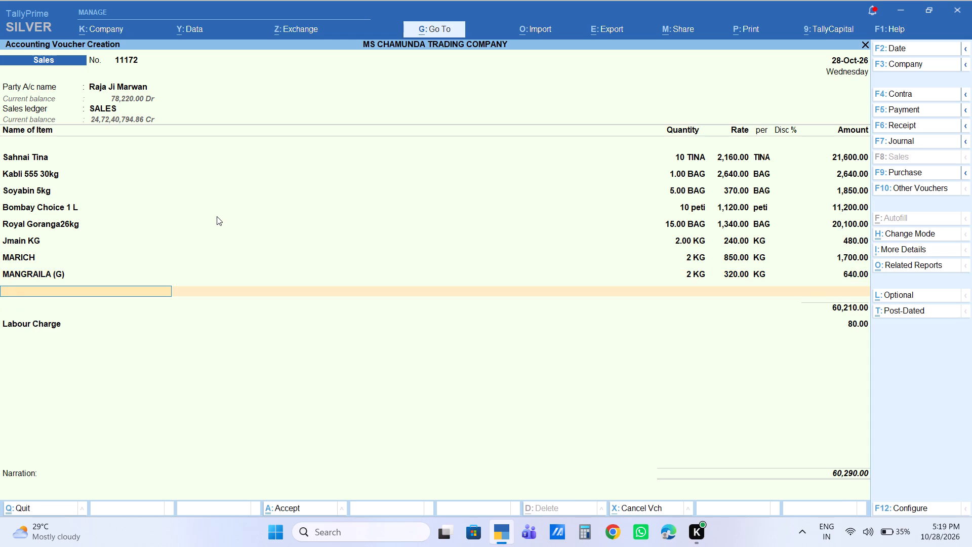
Finish sales voucher 11172, keeping the Labour Charge, the default new bill reference 11172 and an empty narration, and save it.
key("Return")
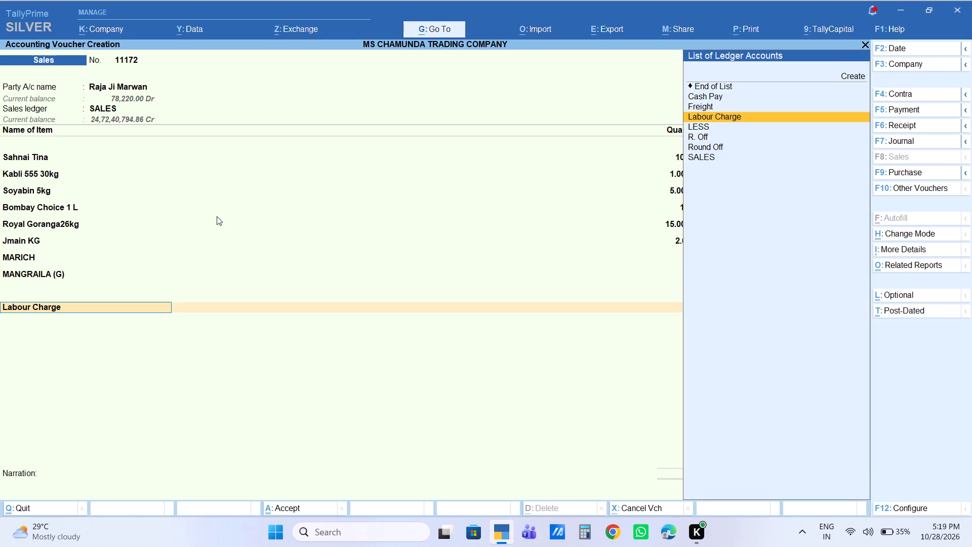
key("Return")
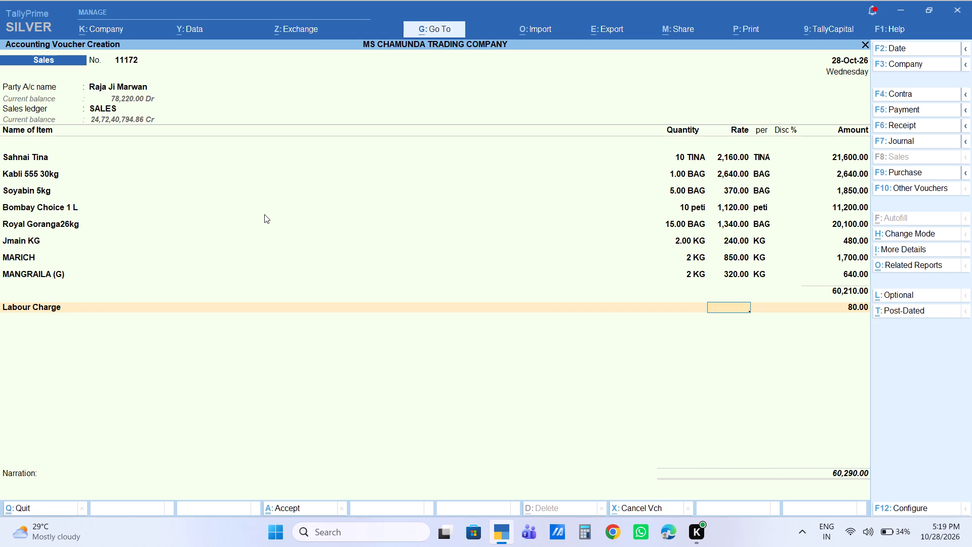
key("Return")
key("Return")
key("Return")
key("Return")
key("Return")
key("Return")
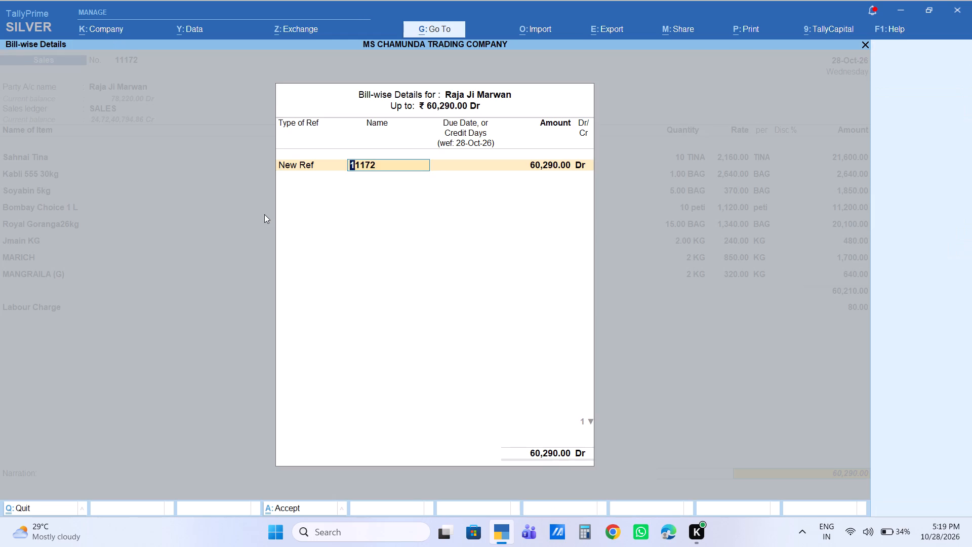
key("Return")
key("Return")
key("Return")
key("Return")
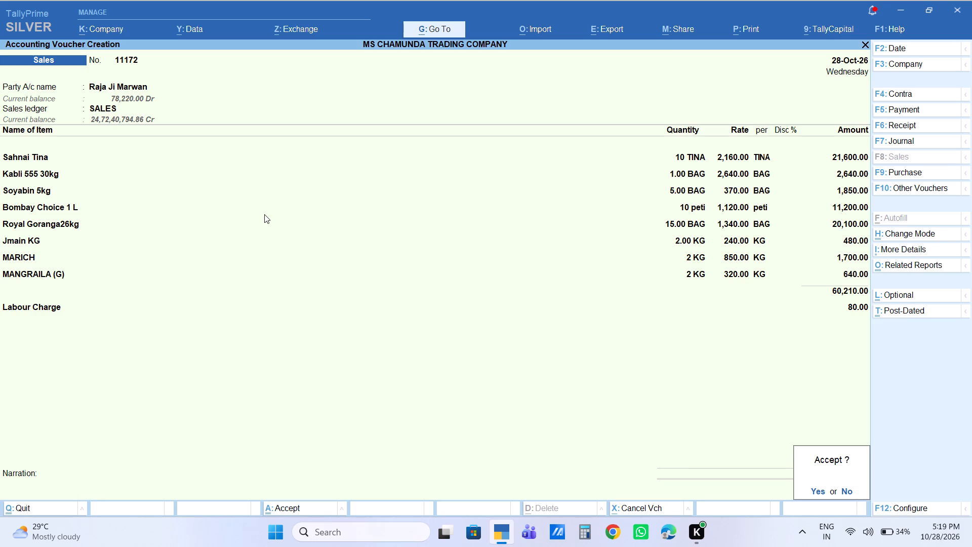
key("Return")
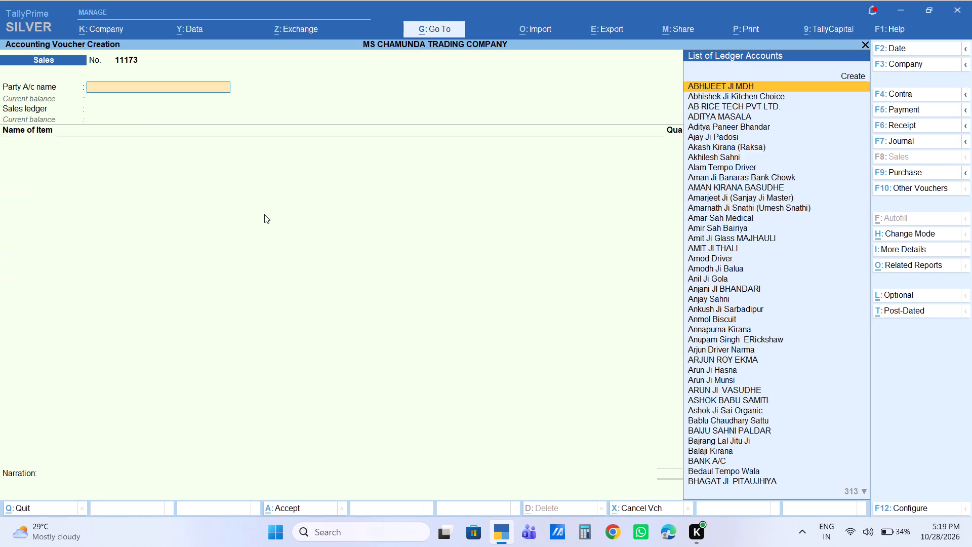
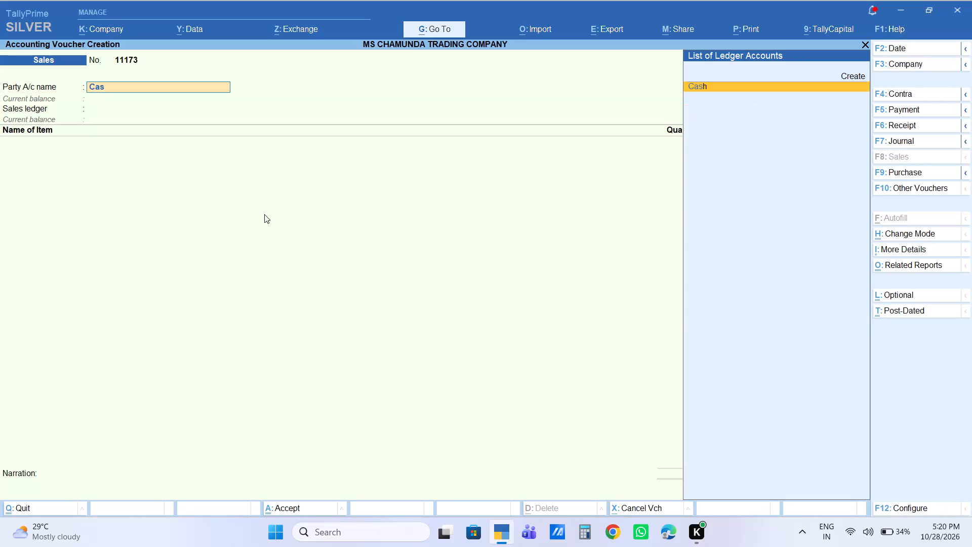
Set Cash as the party of sales voucher 11173, enter the buyer's name as a new party, and keep the default SALES ledger.
key("Return")
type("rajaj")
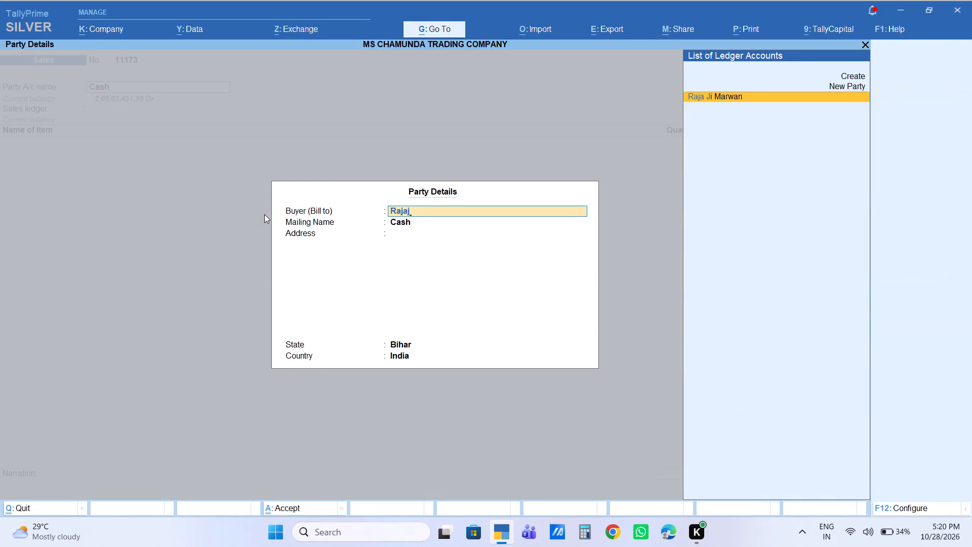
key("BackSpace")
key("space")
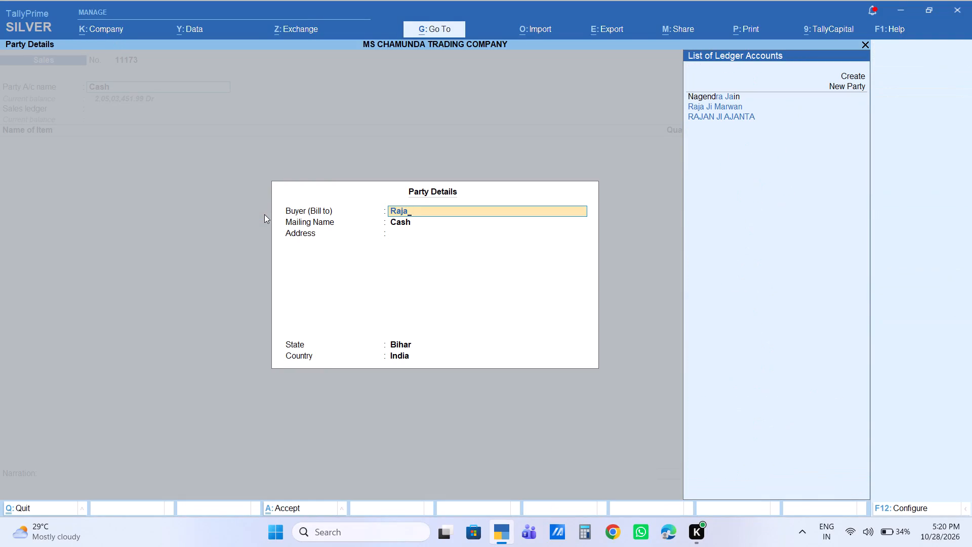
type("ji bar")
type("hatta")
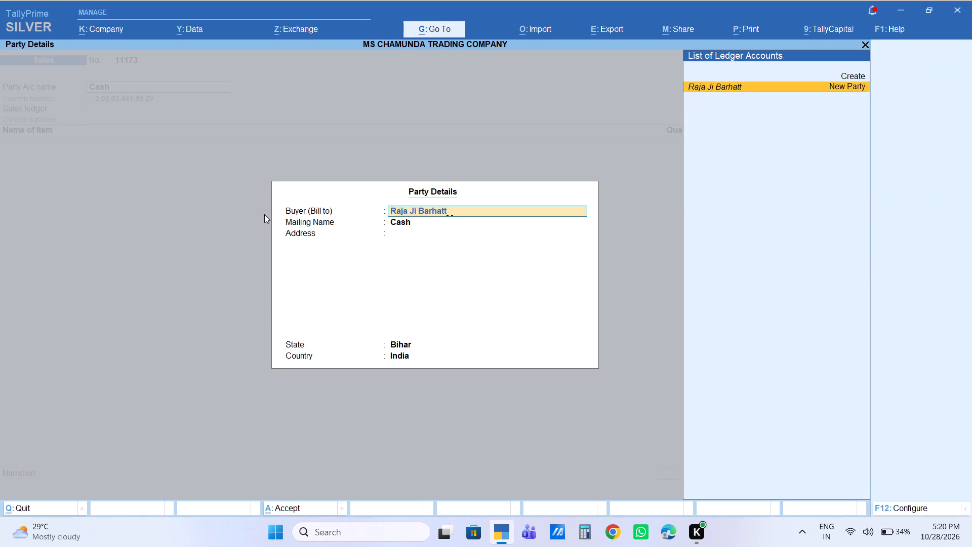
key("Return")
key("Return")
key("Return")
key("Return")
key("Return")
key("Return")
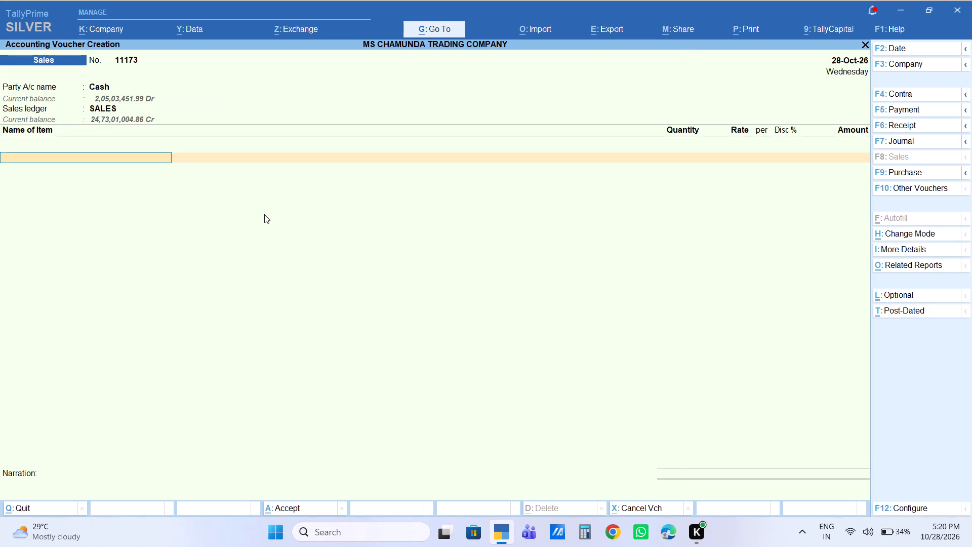
Add Ripuraj Arwa 26kg as the first item, with quantity 1 BAG and an amount of 1820.
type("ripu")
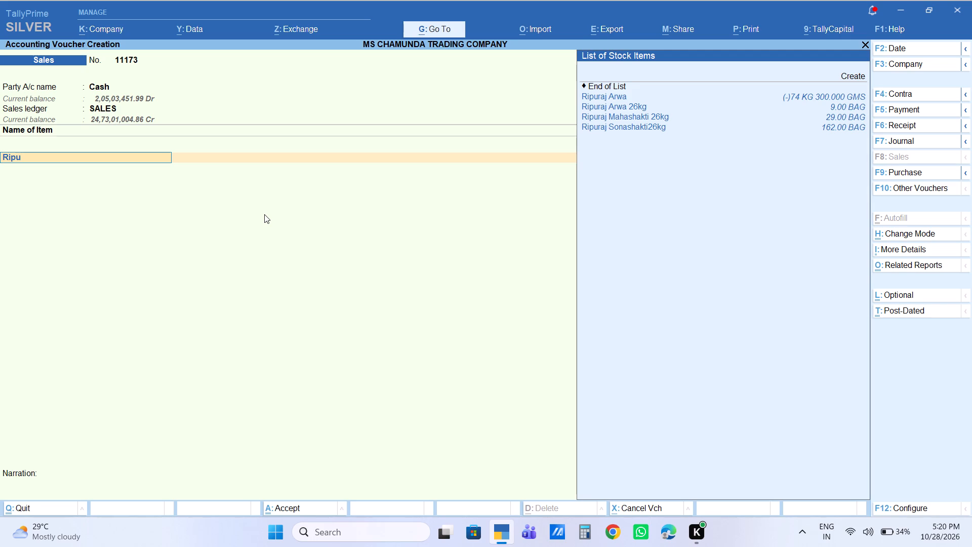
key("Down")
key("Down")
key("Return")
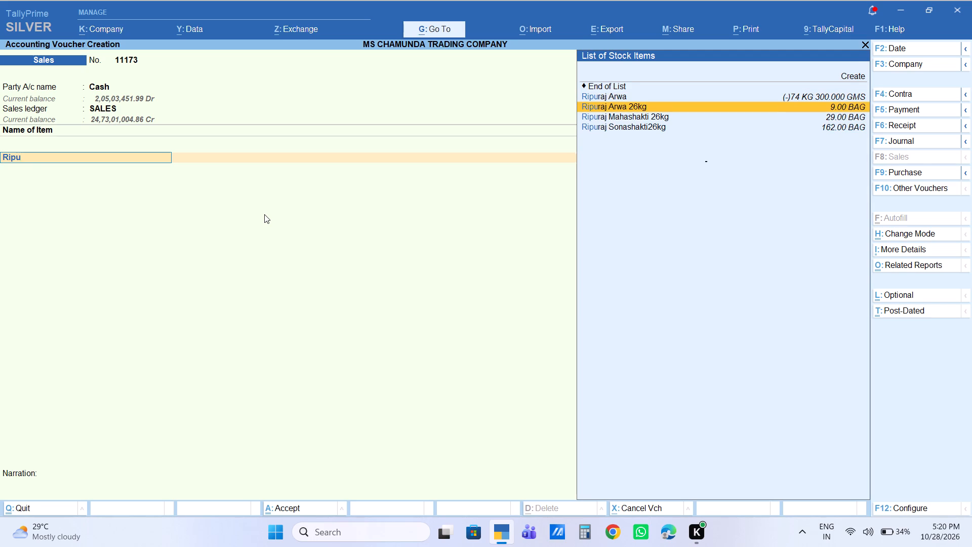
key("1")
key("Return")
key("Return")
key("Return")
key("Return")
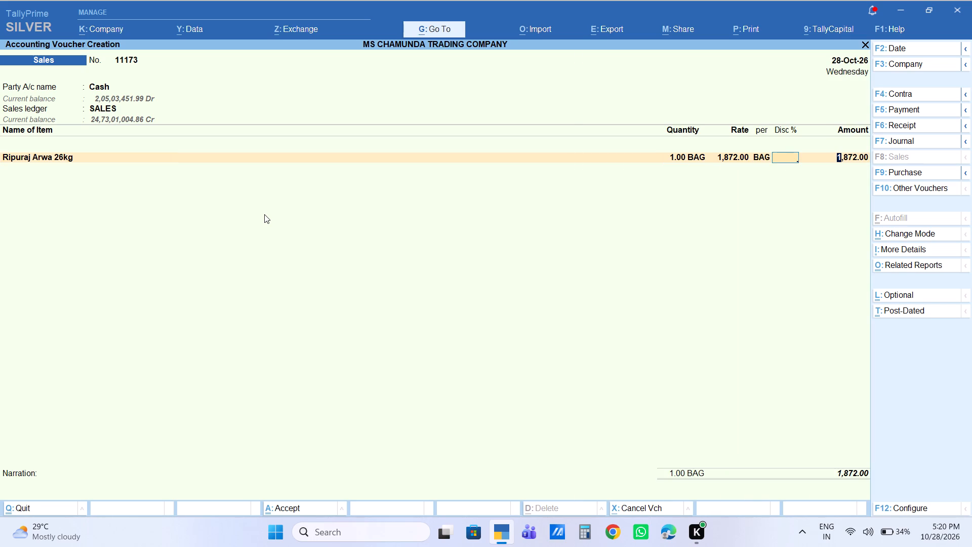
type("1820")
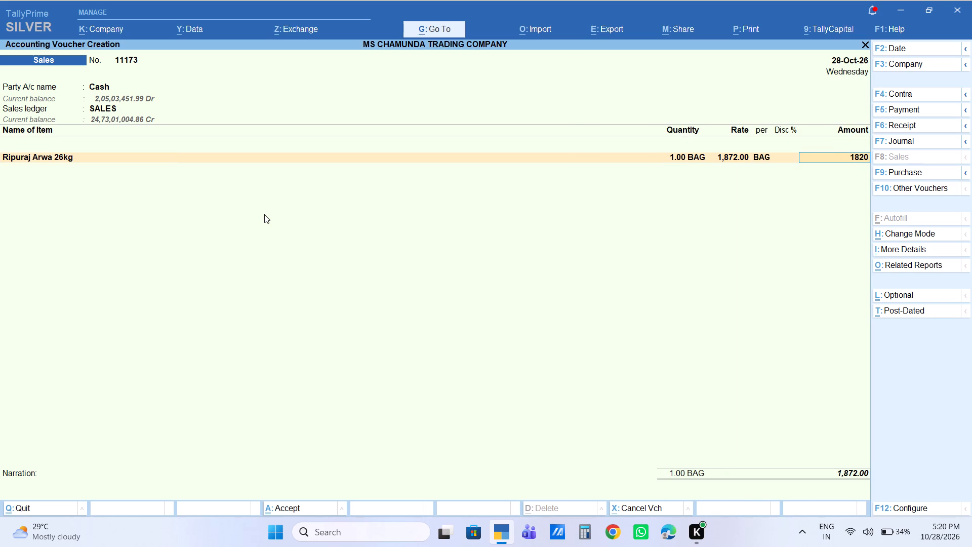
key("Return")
Add MASOOR DAL 30kg as the second item, with quantity 1 BAG and an amount of 2100.
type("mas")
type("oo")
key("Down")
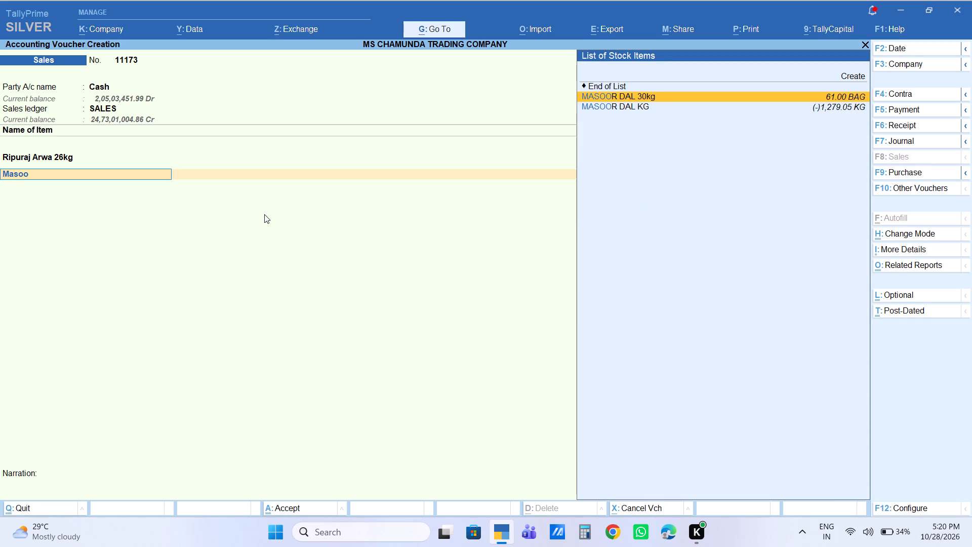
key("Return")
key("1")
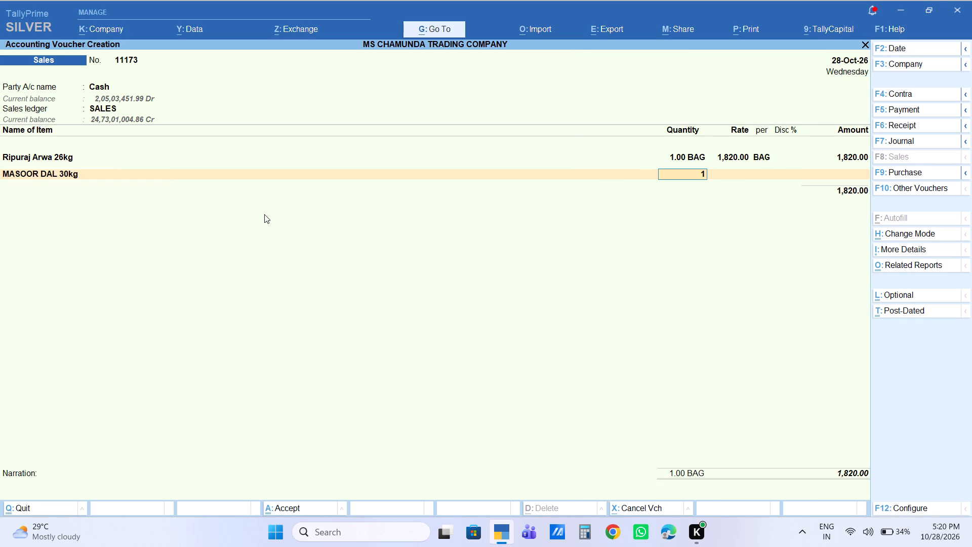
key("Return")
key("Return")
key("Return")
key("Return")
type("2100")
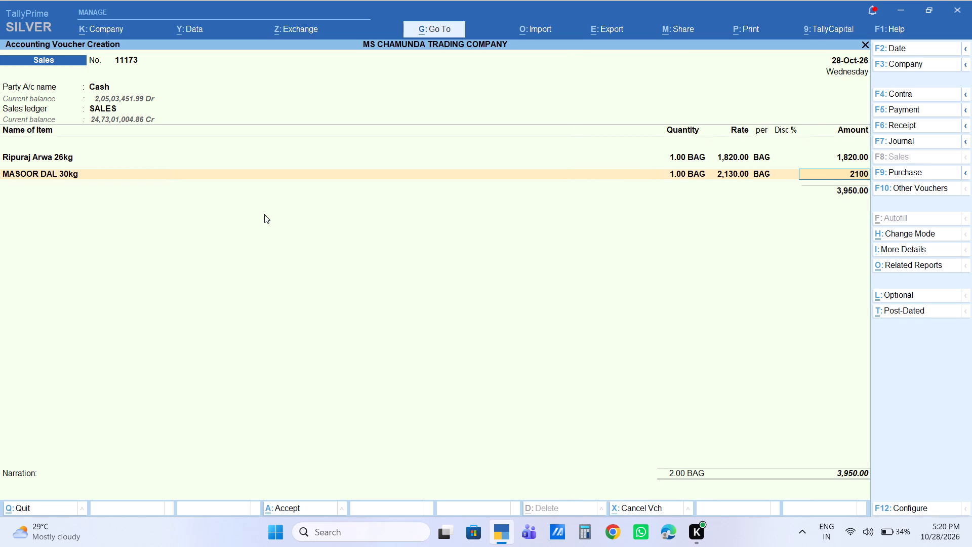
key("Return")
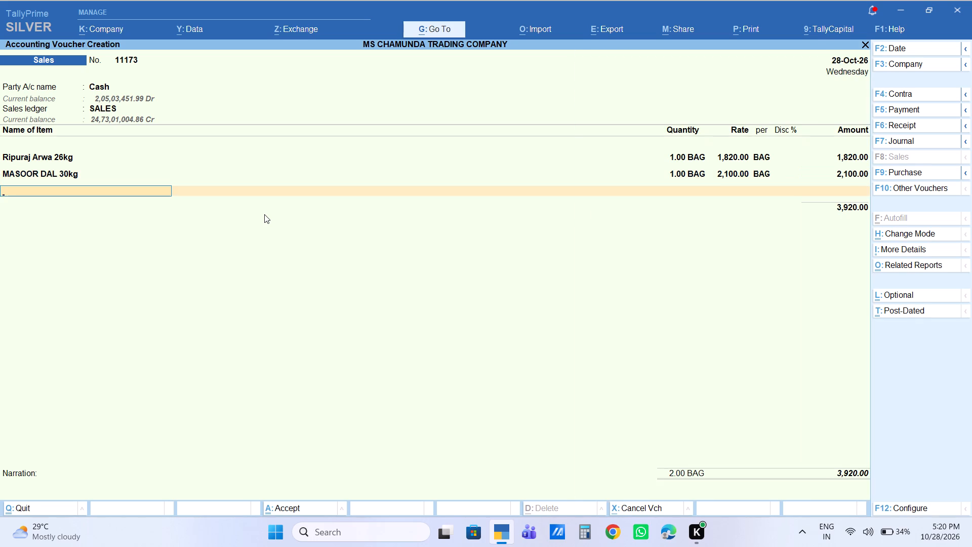
Add CHANA KG as the third item, with quantity 15 KG at the default rate of 82.
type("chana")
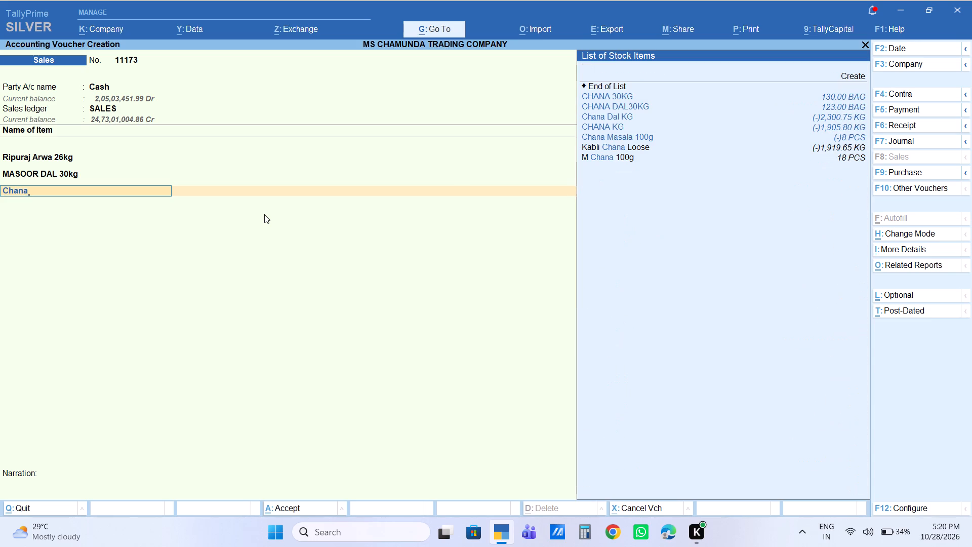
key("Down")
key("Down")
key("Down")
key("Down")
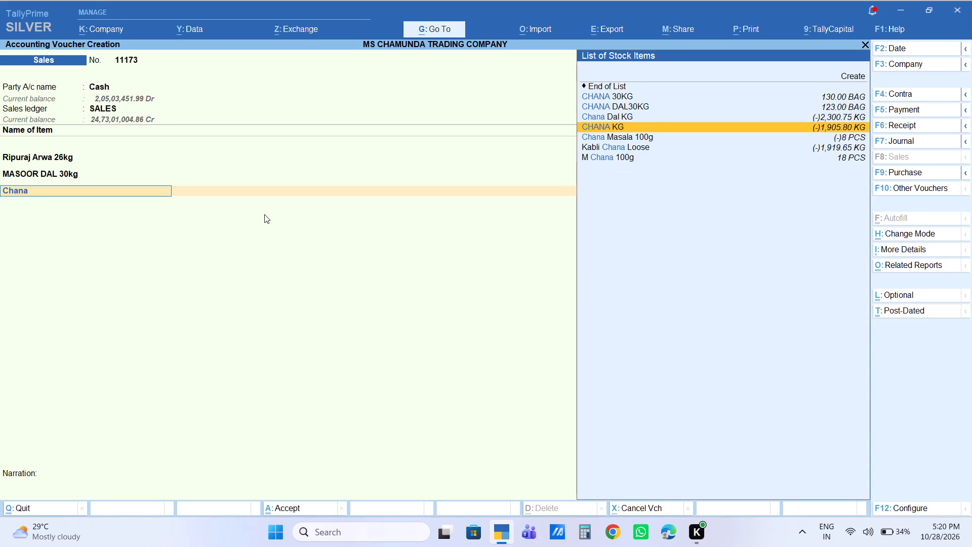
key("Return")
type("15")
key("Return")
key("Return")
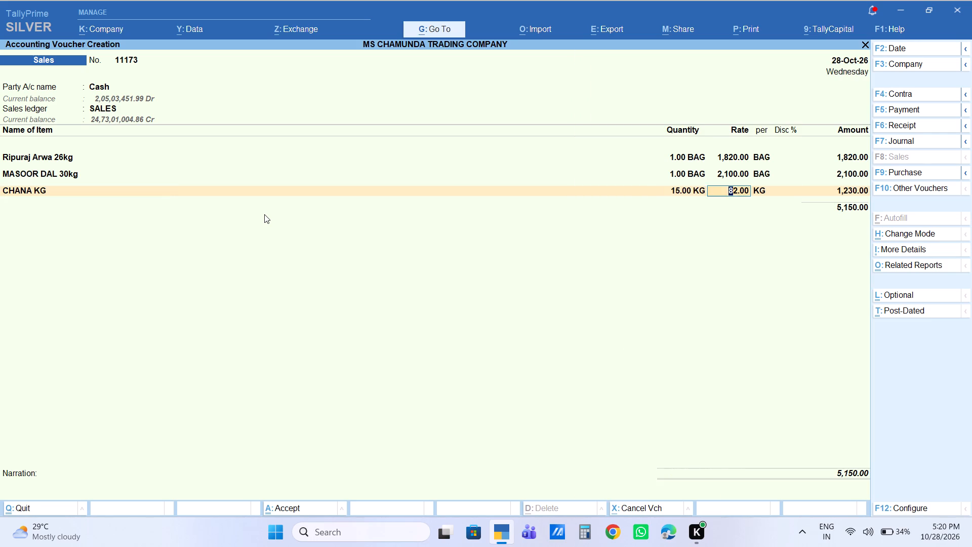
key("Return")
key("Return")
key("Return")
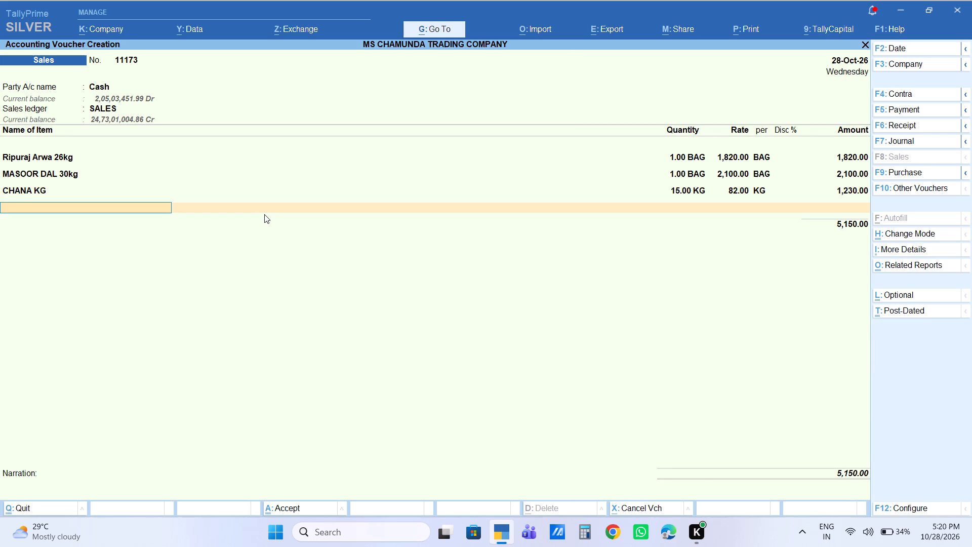
Add Chana Dal KG as the fourth item, with quantity 15 KG and an amount of 1380.
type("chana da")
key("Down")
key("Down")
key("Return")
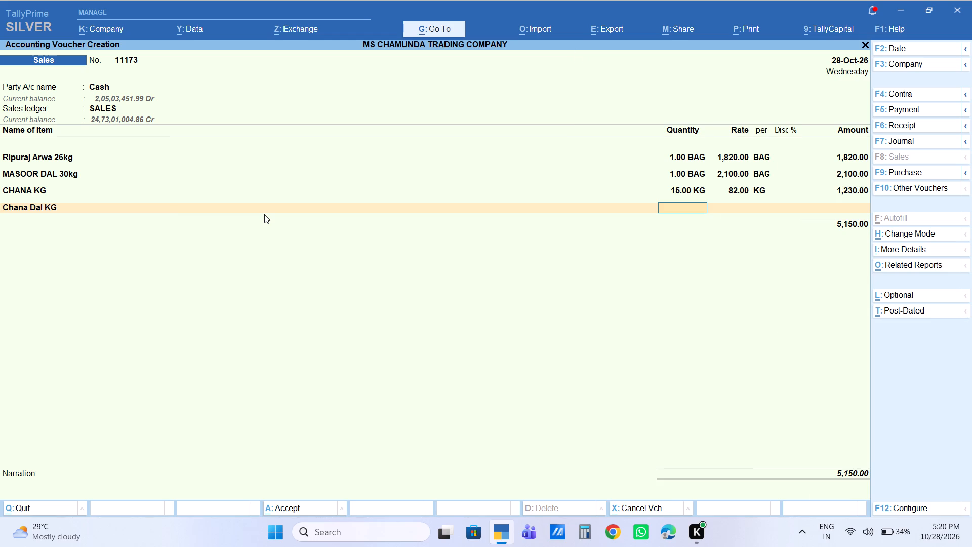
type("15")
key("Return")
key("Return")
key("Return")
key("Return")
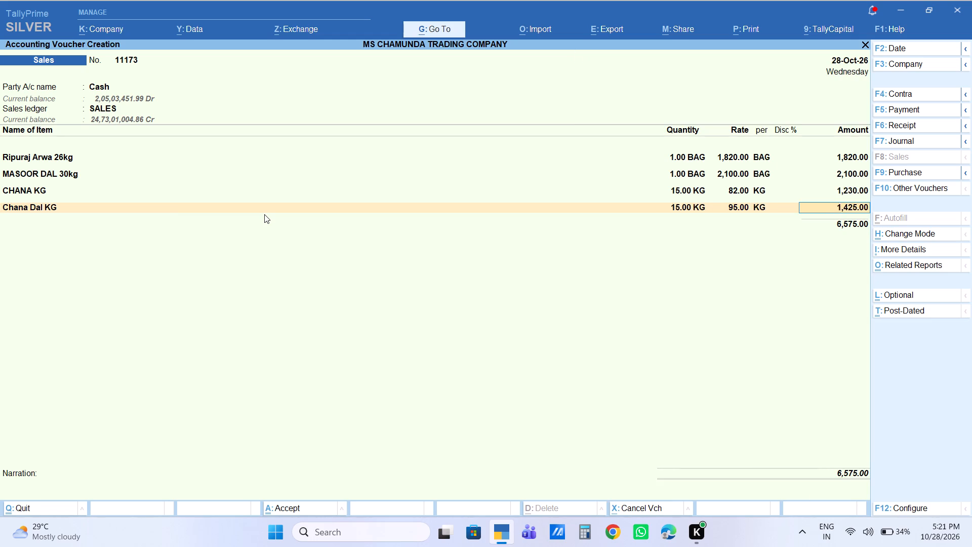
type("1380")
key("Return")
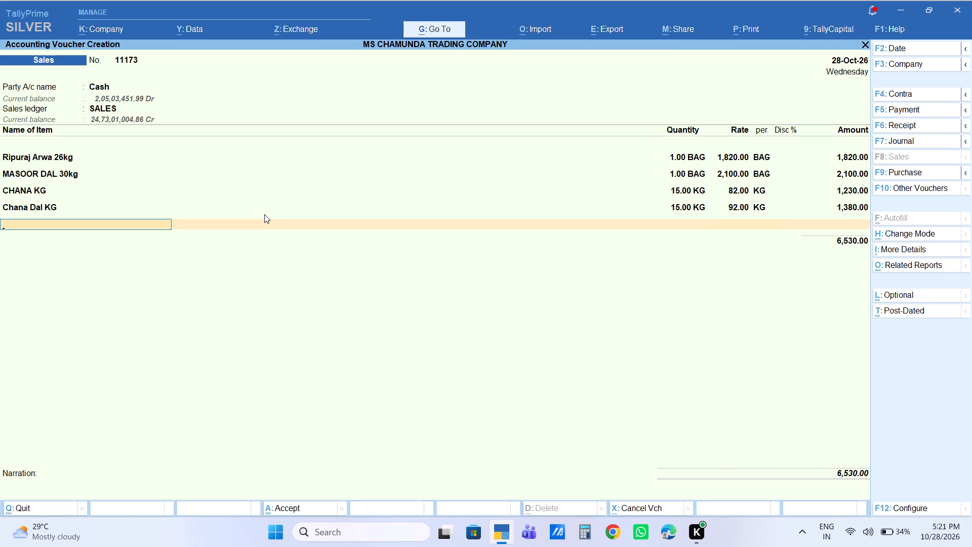
Add MOONG DAL LOOSE as the fifth item, with quantity 5 KG at the default rate of 115.
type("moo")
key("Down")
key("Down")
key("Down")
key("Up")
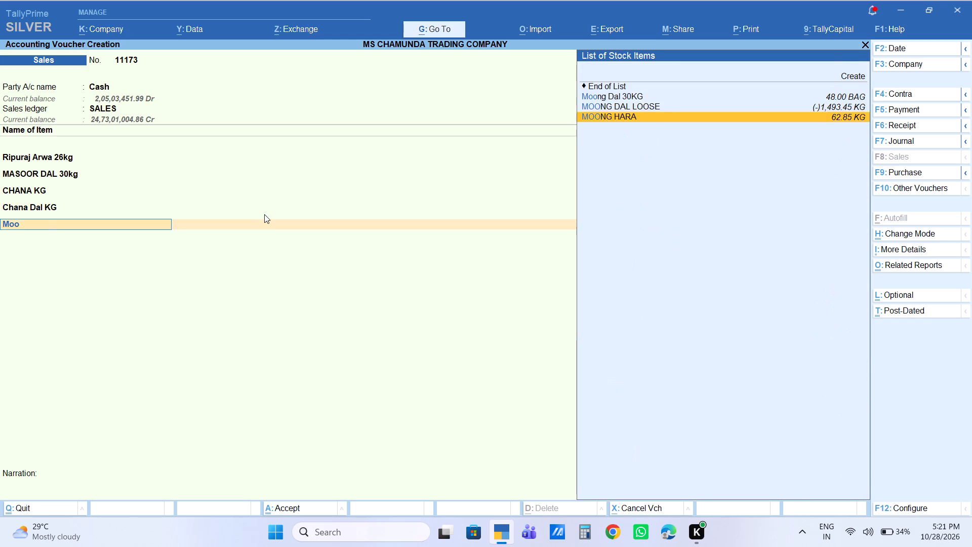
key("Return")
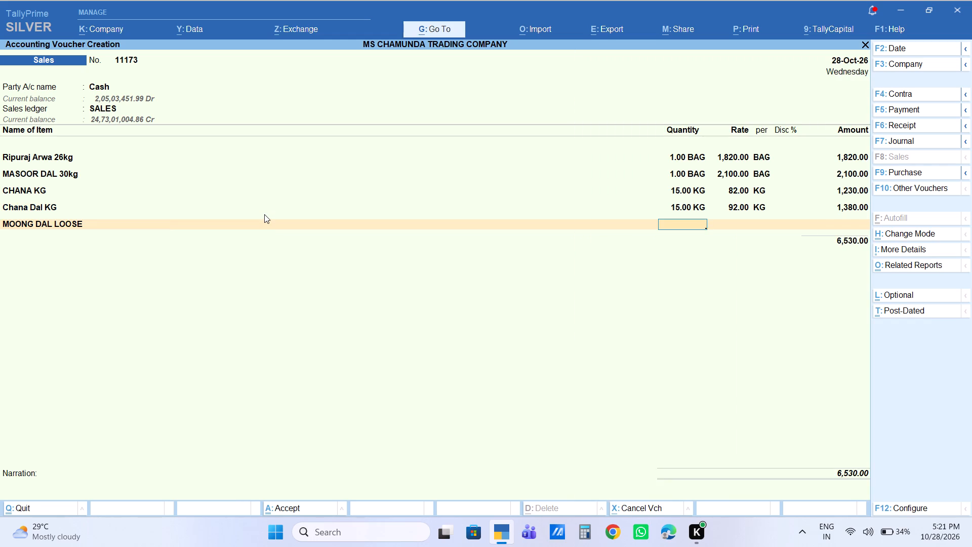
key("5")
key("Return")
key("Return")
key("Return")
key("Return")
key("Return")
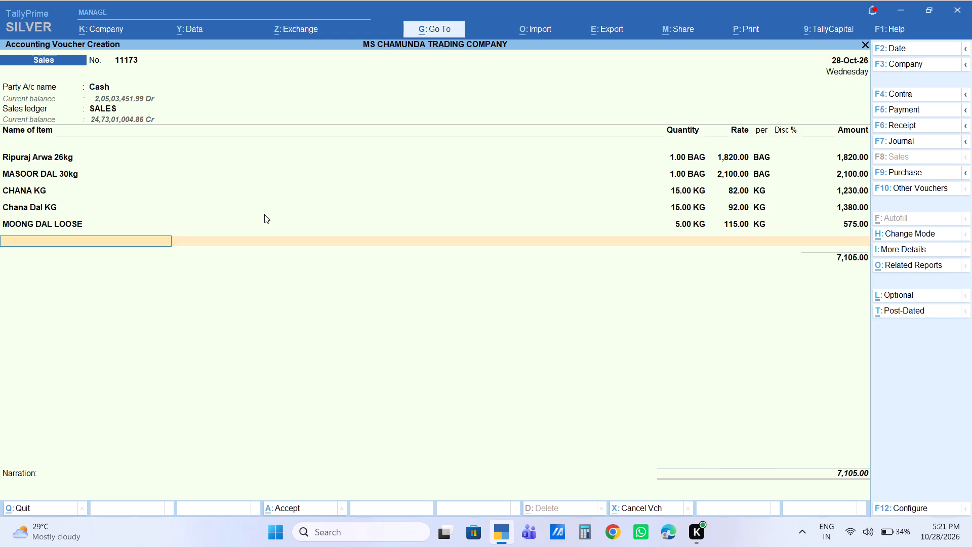
Add Soyabin 20kg as the sixth item, with quantity 1 BAG and an amount of 1450.
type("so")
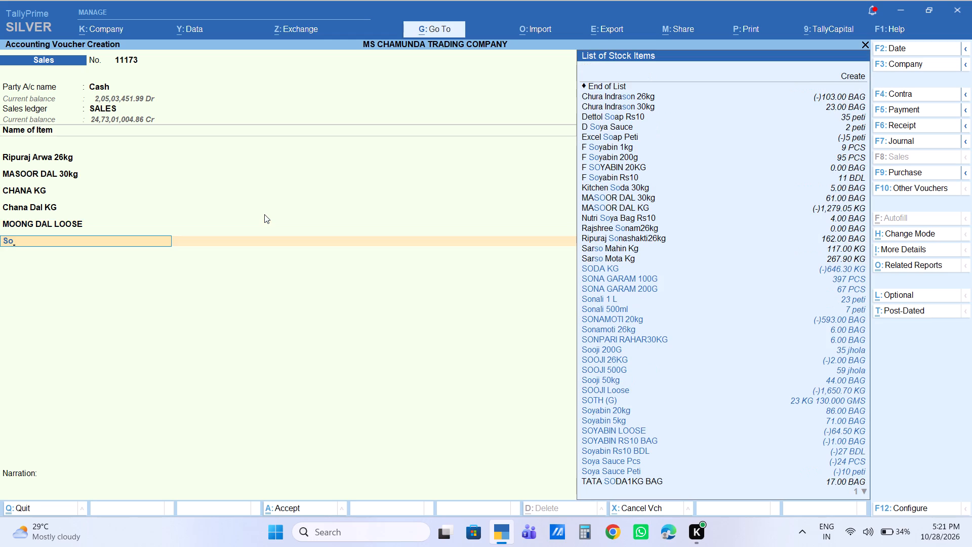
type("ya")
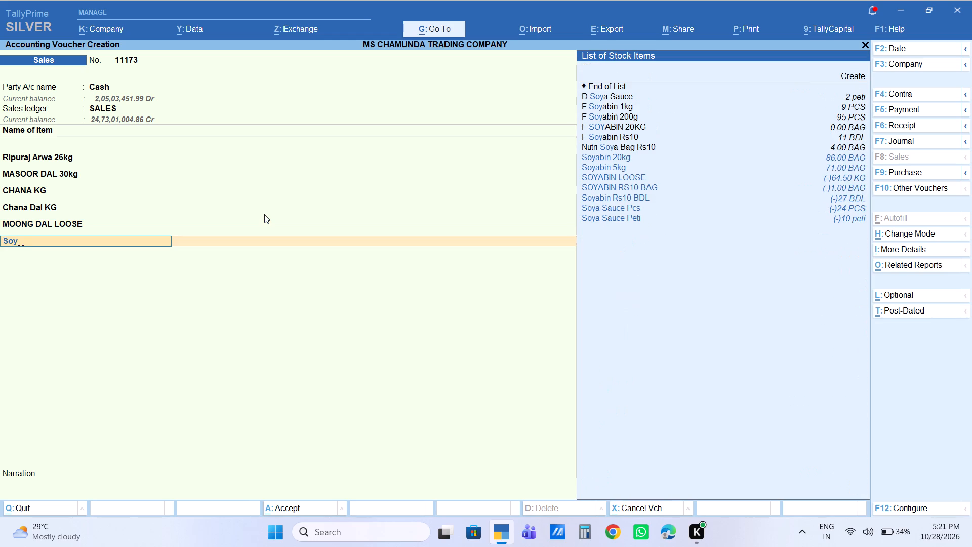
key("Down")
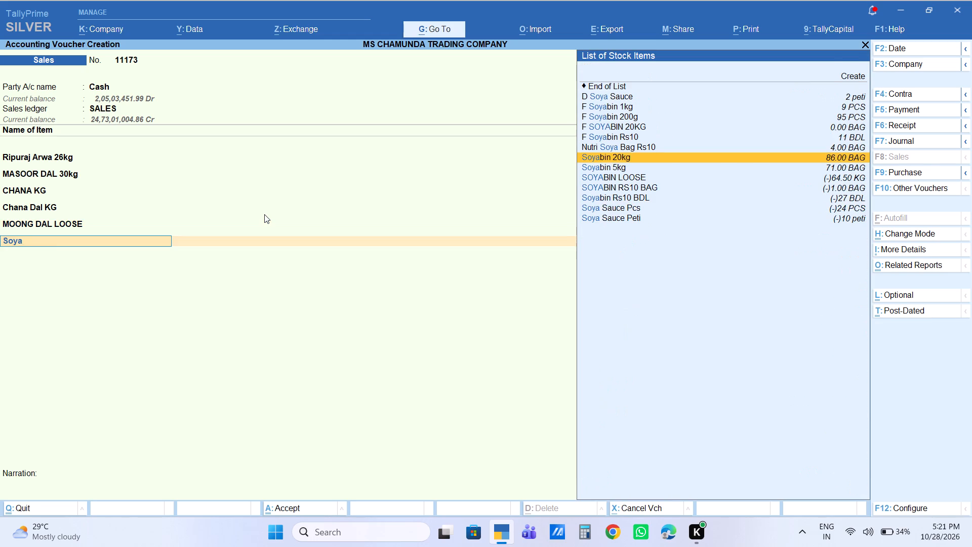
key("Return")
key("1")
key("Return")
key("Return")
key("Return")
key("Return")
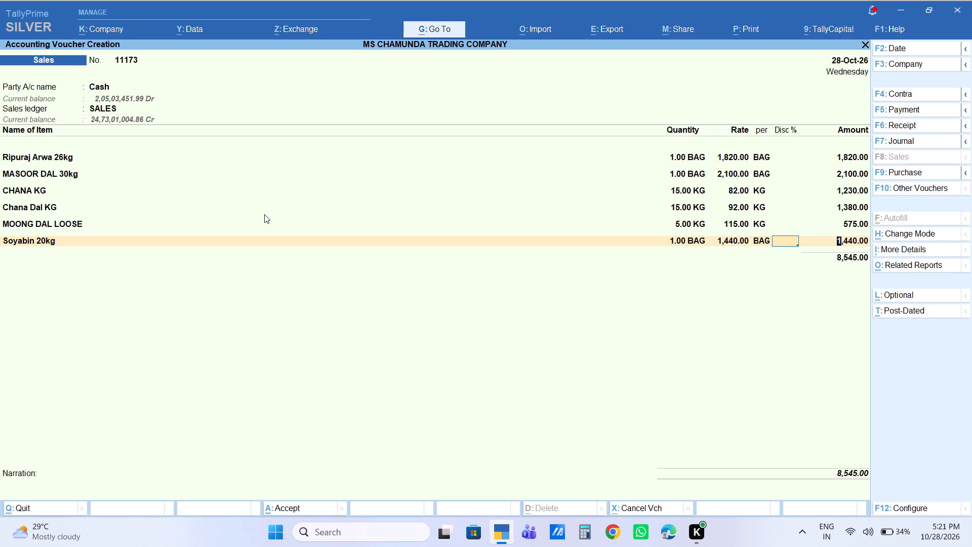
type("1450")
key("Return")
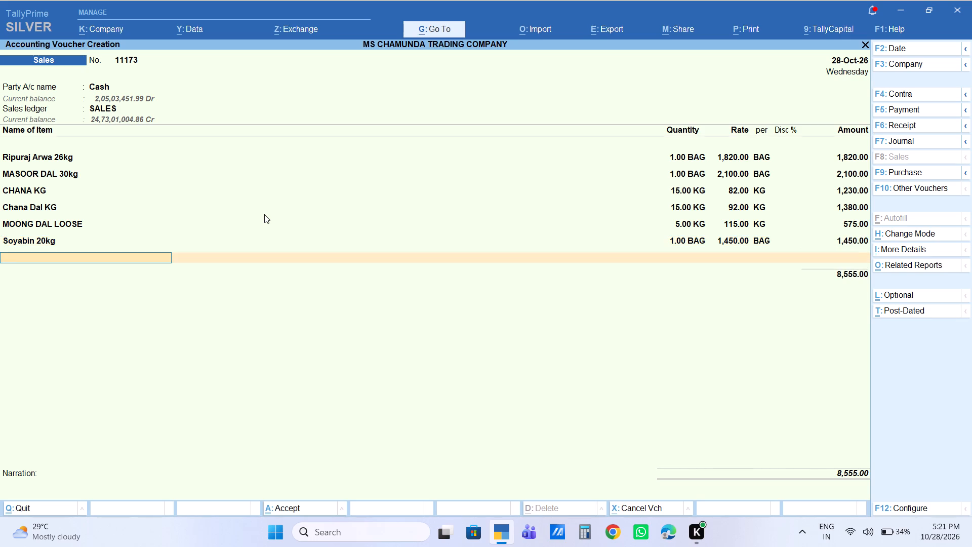
Add BOKLA DAL KG as the seventh item, with quantity 15 KG at the default rate of 60.
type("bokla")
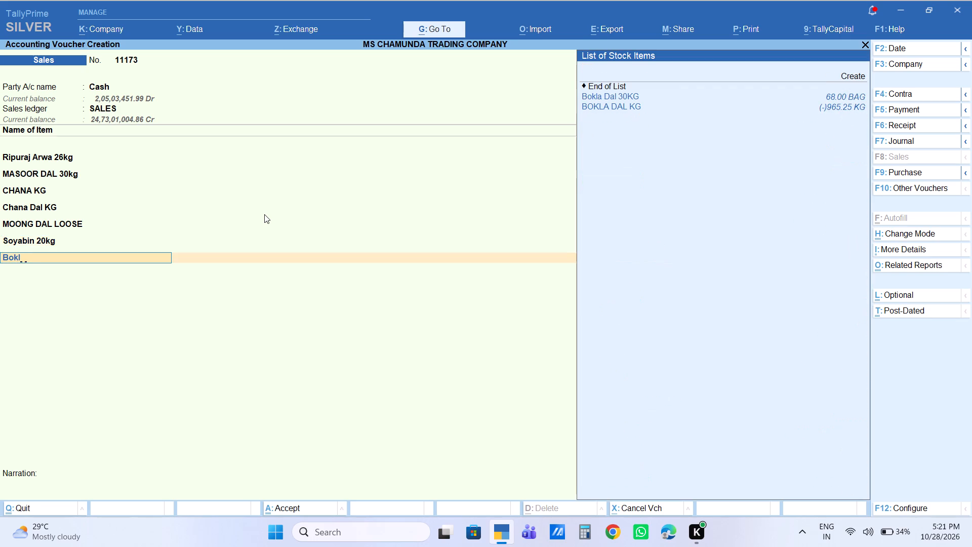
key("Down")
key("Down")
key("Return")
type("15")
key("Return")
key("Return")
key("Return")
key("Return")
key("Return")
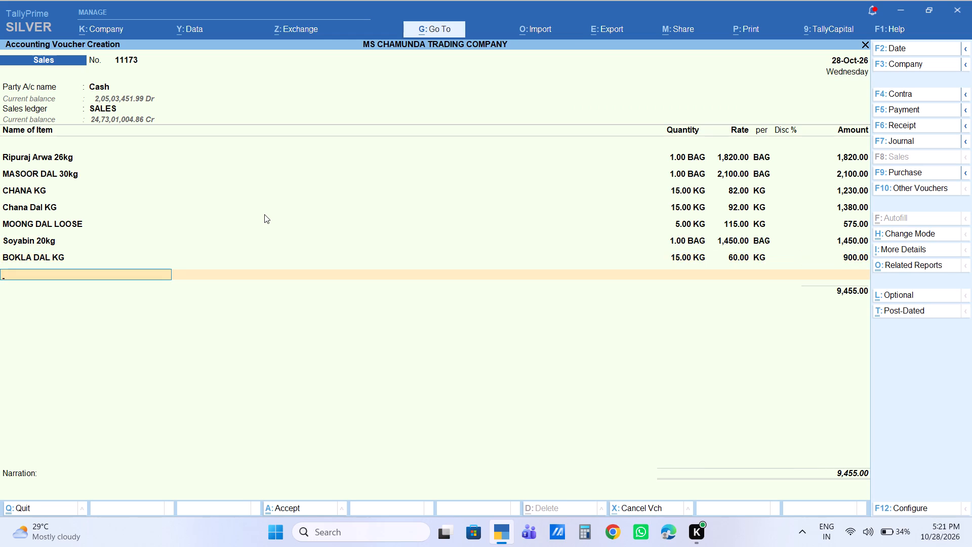
Add SONAMOTI 20kg as the eighth item, with quantity 3 BAG at the default rate of 630.
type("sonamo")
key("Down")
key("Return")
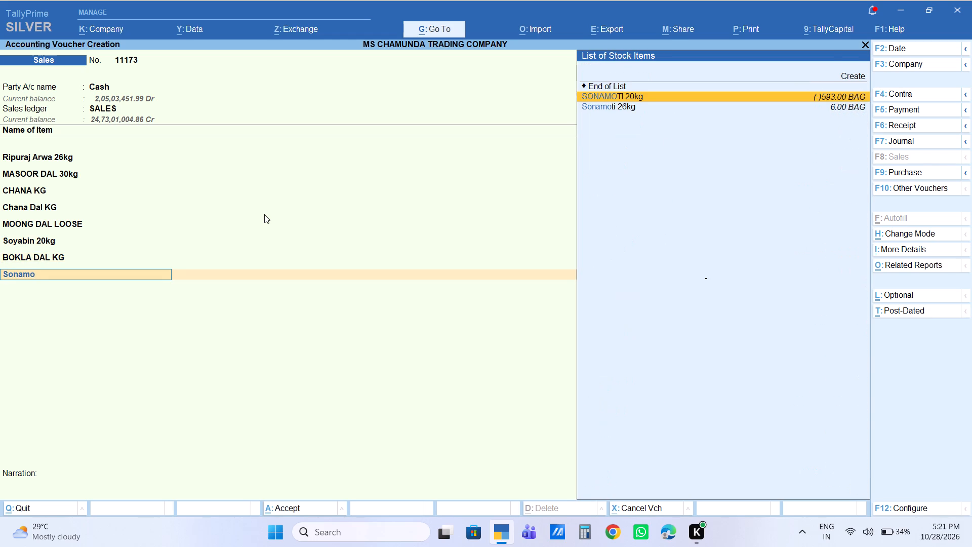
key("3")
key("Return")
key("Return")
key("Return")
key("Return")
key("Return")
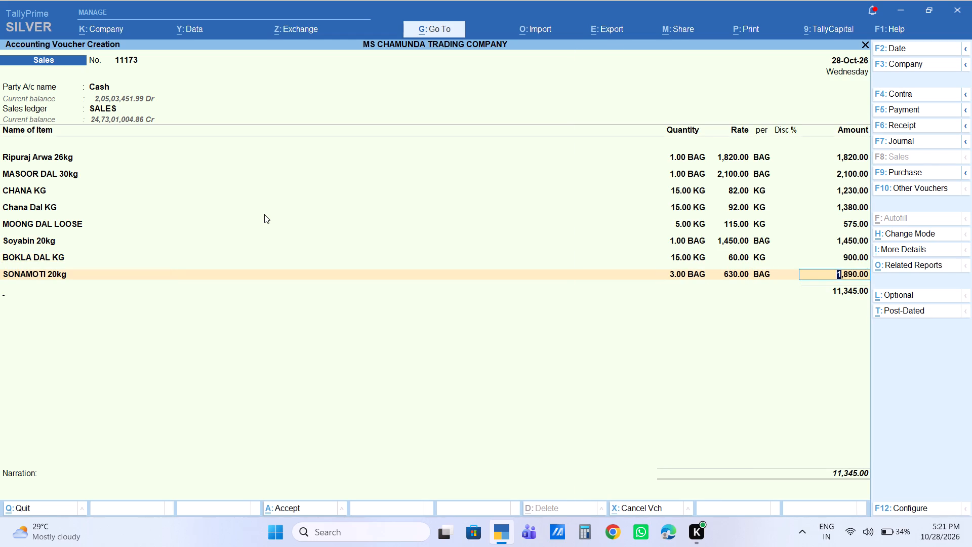
End the item list and add a Labour Charge of 10, leaving its rate empty.
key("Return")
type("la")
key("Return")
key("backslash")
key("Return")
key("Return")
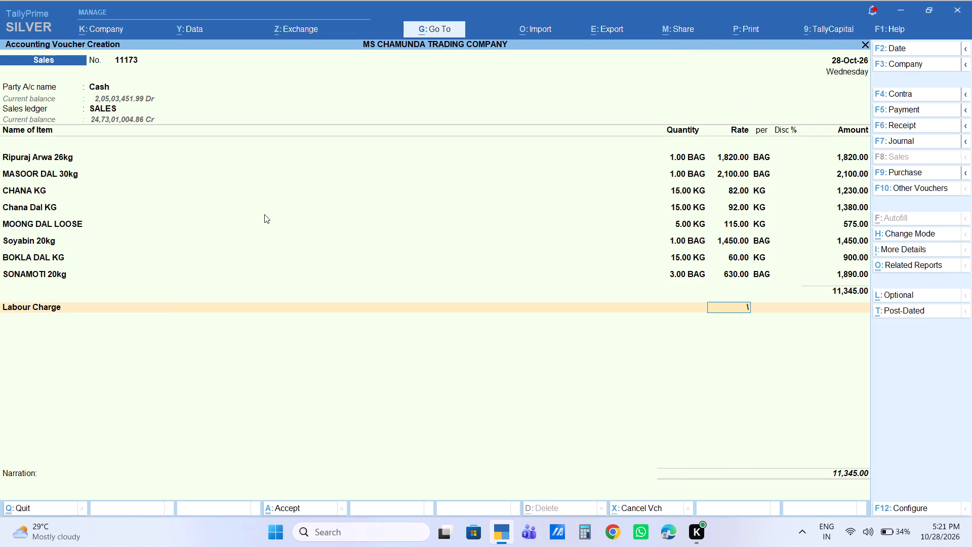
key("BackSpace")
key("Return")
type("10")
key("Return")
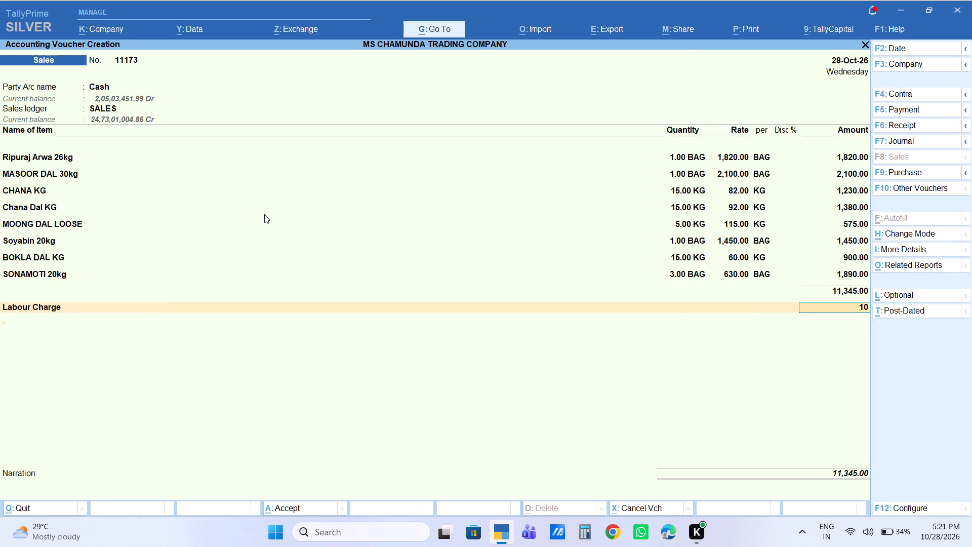
Finish the charges, leave the narration empty and save the cash sales voucher.
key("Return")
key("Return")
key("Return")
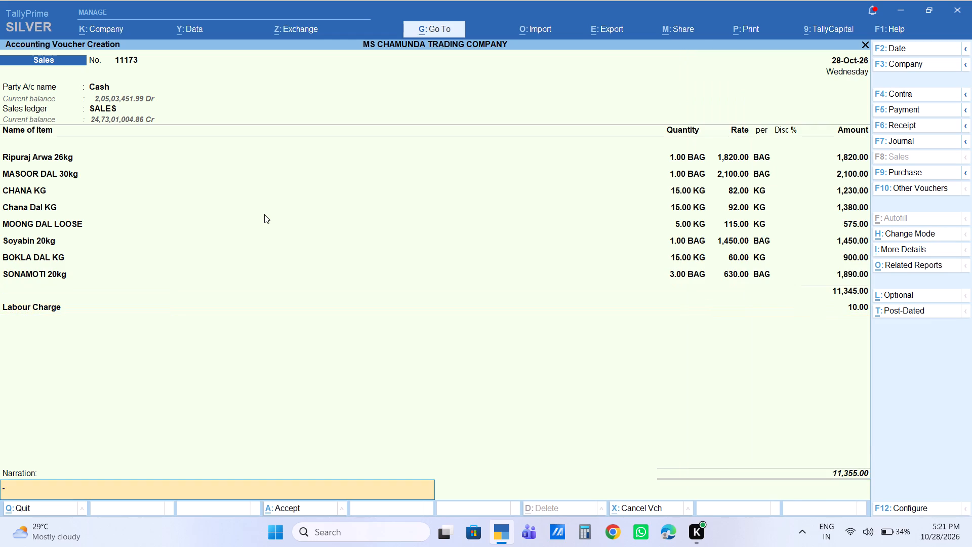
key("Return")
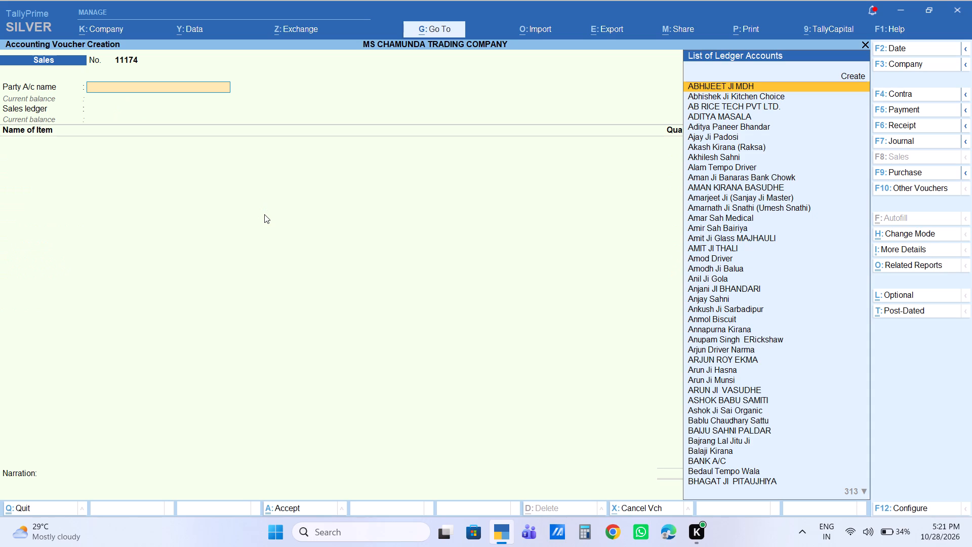
Start the new sales voucher with Cash as the party, keeping the default party details and the SALES ledger.
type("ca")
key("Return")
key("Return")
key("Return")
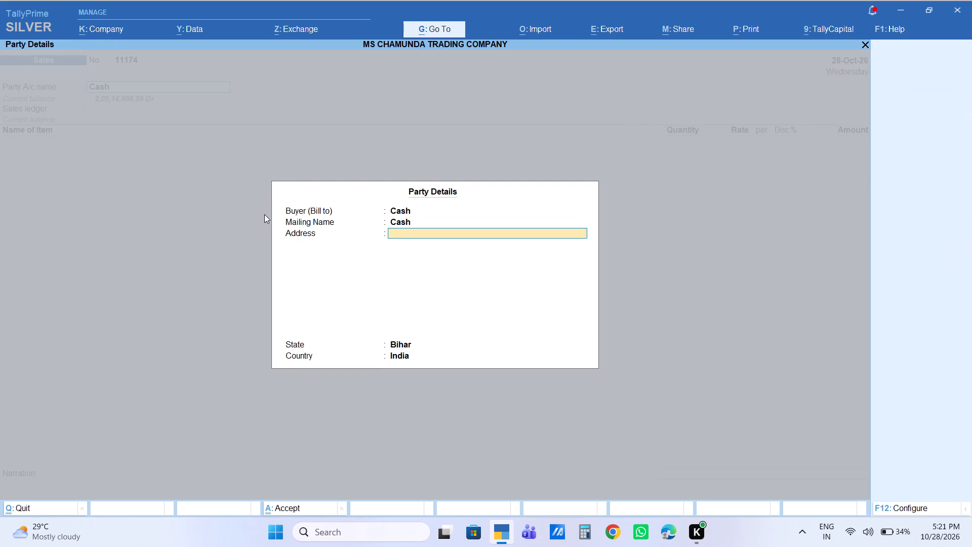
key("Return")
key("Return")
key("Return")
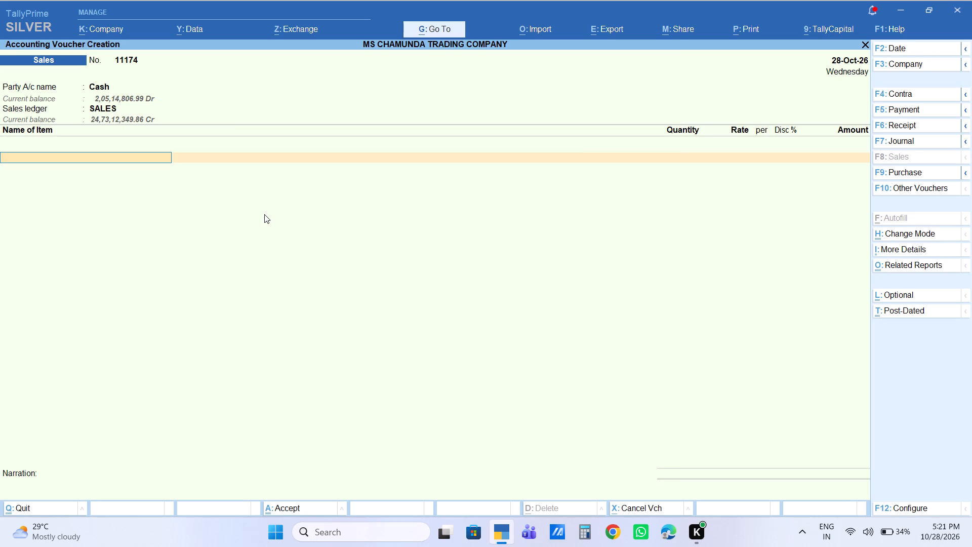
Add MASOOR DAL 30kg as the first item, with quantity 1 BAG at the default rate of 2,100.
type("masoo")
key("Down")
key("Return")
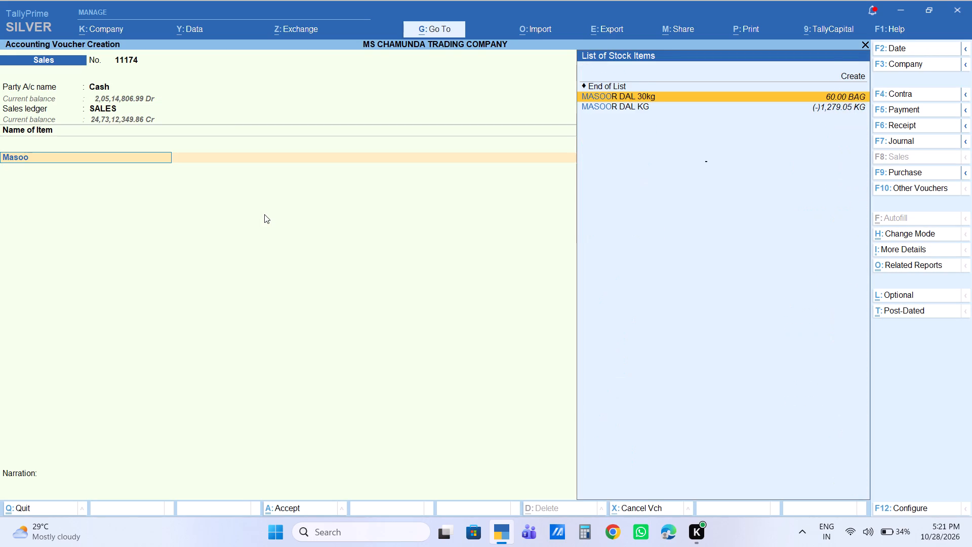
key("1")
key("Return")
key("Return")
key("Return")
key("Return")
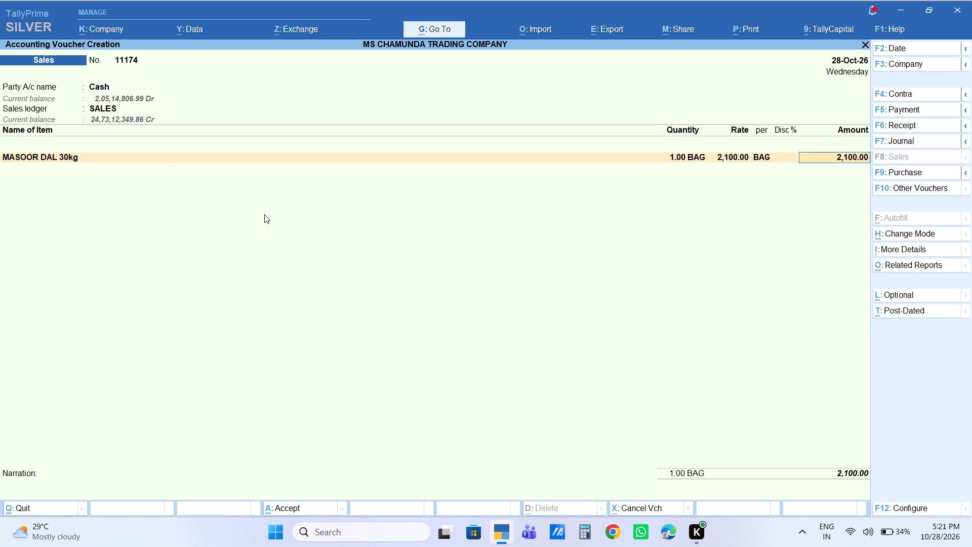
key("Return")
Add Wheel 1Kg as the second item, with quantity 1 BAG at the default rate of 1,920.
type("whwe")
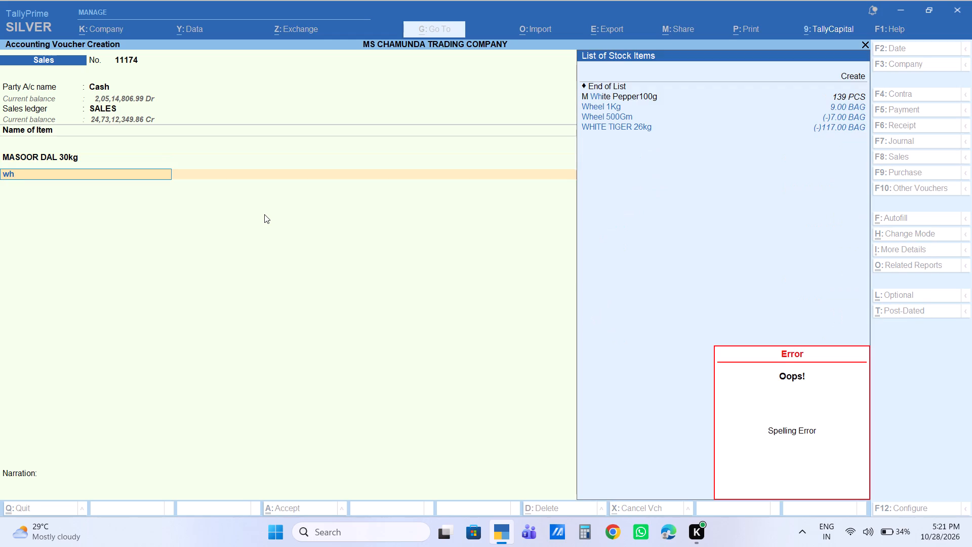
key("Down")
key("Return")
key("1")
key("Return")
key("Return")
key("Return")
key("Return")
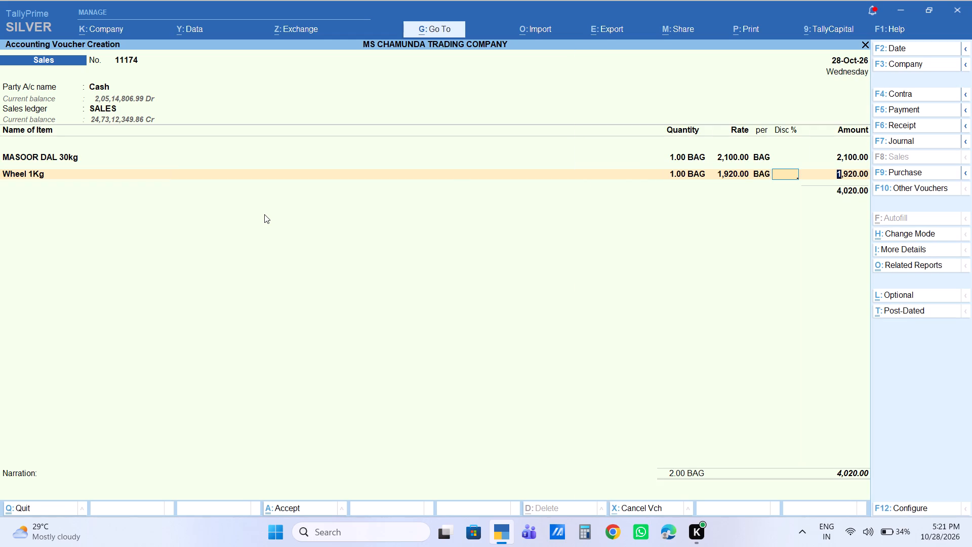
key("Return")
End the item list and add a Labour Charge of 4, leaving its rate empty.
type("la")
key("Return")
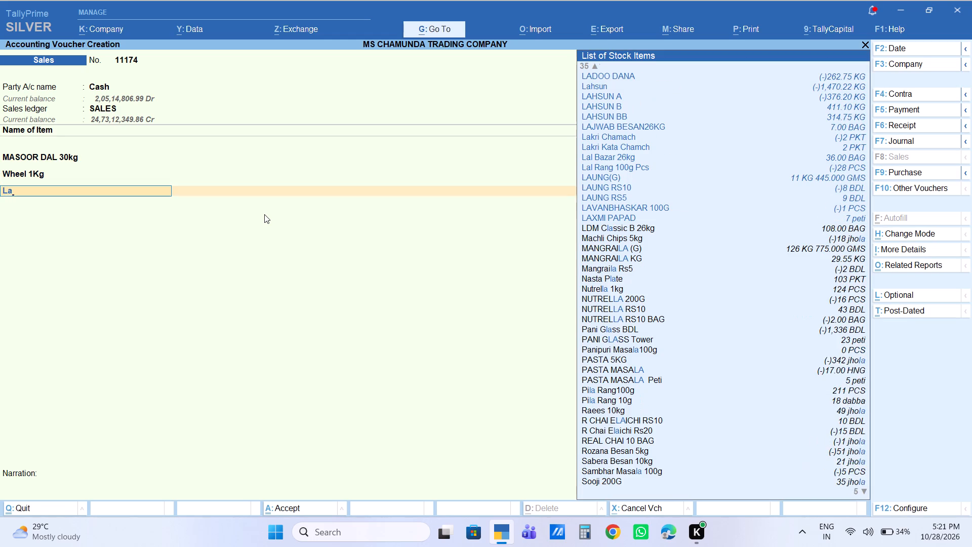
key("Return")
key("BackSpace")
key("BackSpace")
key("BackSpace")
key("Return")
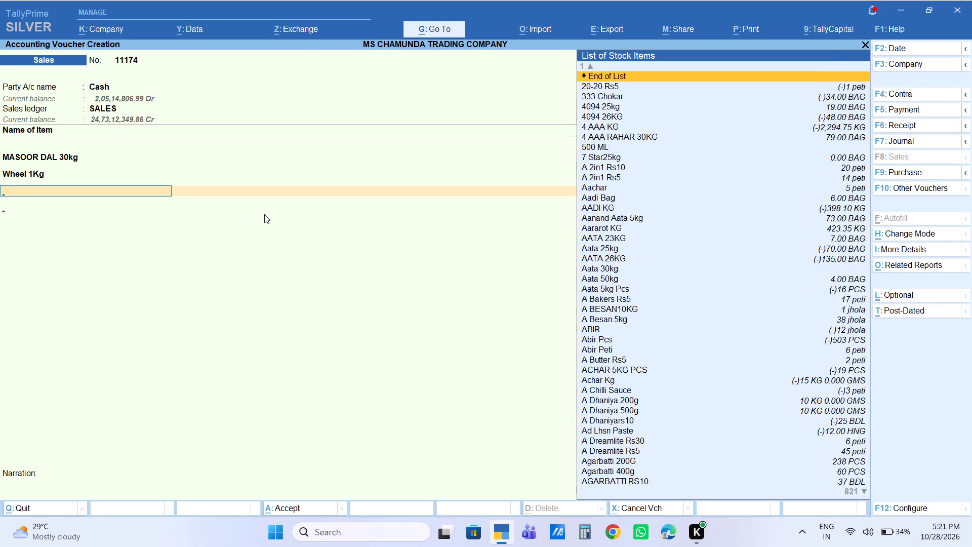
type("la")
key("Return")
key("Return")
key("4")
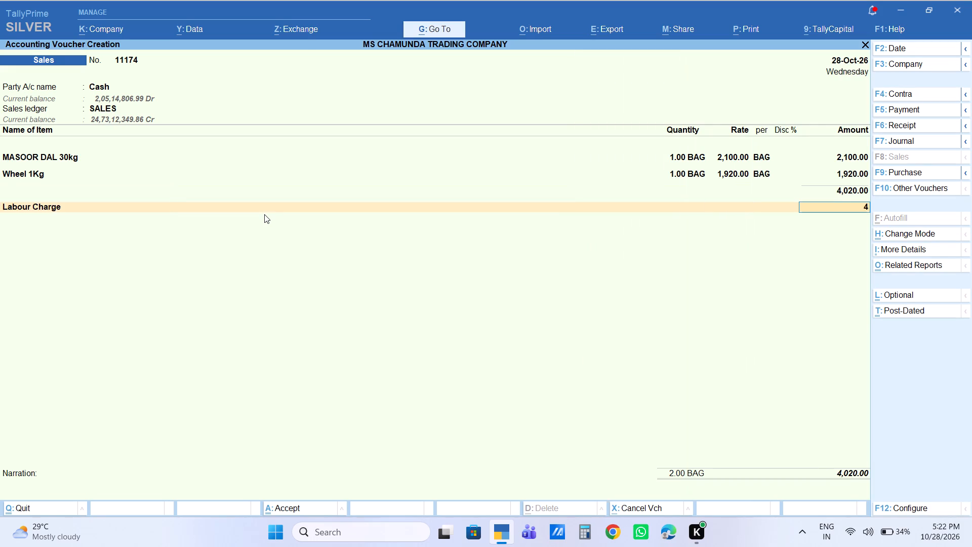
Finish the charges, leave the narration empty and save the two-item cash sales voucher.
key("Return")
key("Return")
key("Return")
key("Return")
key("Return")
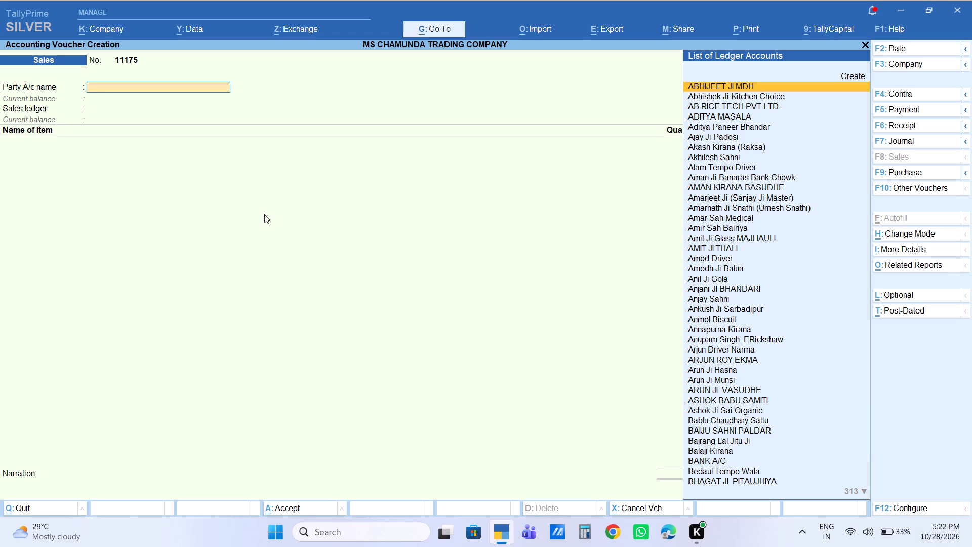
Start another sales voucher with Cash as the party, keeping the default party details and the SALES ledger.
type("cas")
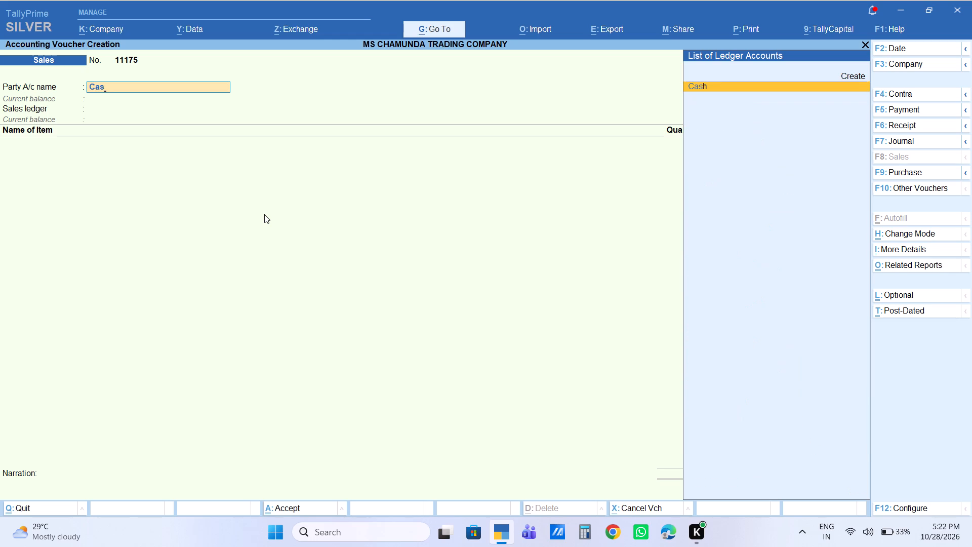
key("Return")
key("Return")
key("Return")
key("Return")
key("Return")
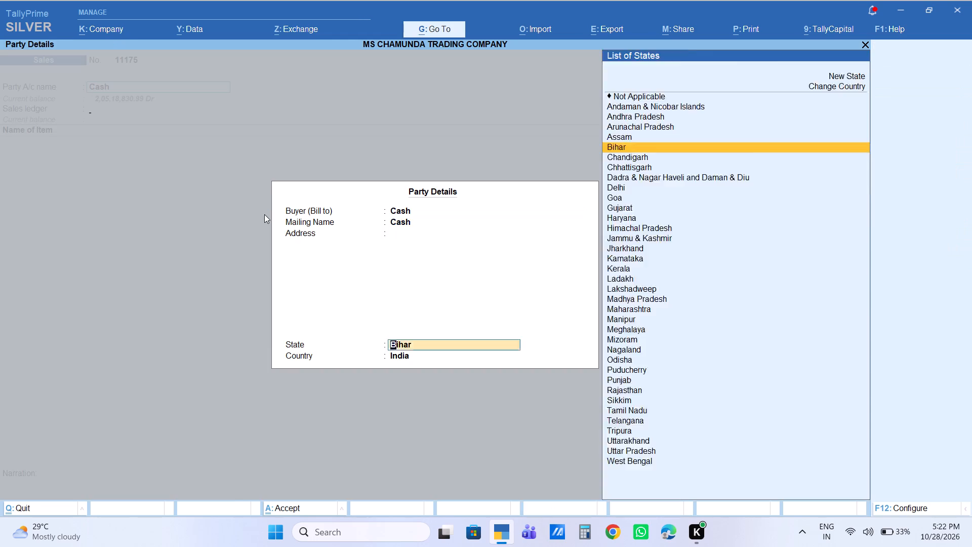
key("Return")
Add BUDHA BHOG 25KG as the first item, with quantity 2 BAG at the default rate of 850.
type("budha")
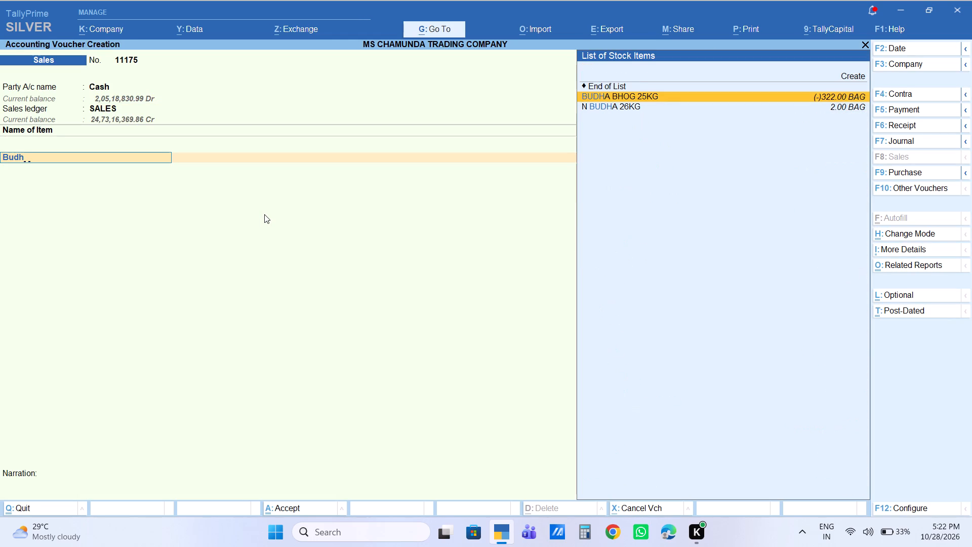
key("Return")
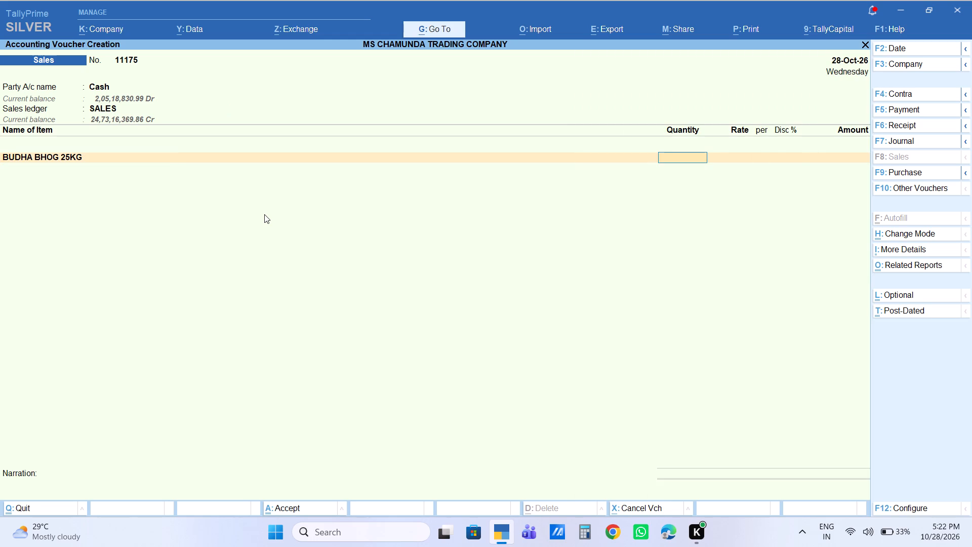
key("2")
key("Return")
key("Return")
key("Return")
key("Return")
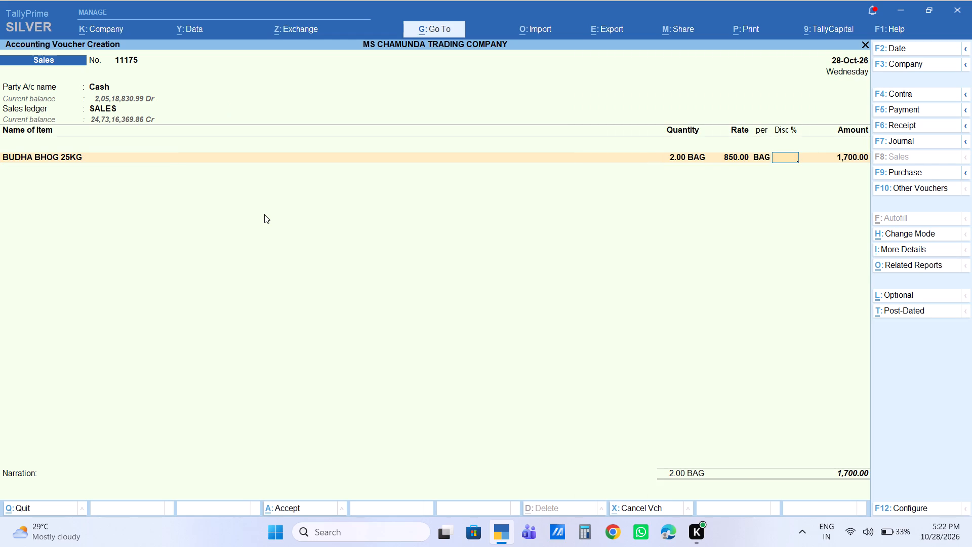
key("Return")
Add A Dreamlite Rs5 as the second item, with quantity 1 peti at the default rate of 520.
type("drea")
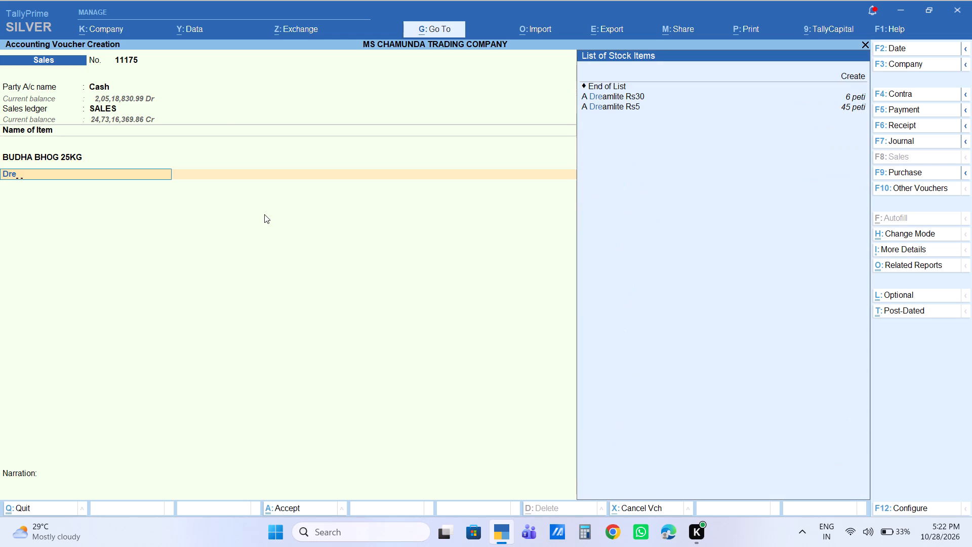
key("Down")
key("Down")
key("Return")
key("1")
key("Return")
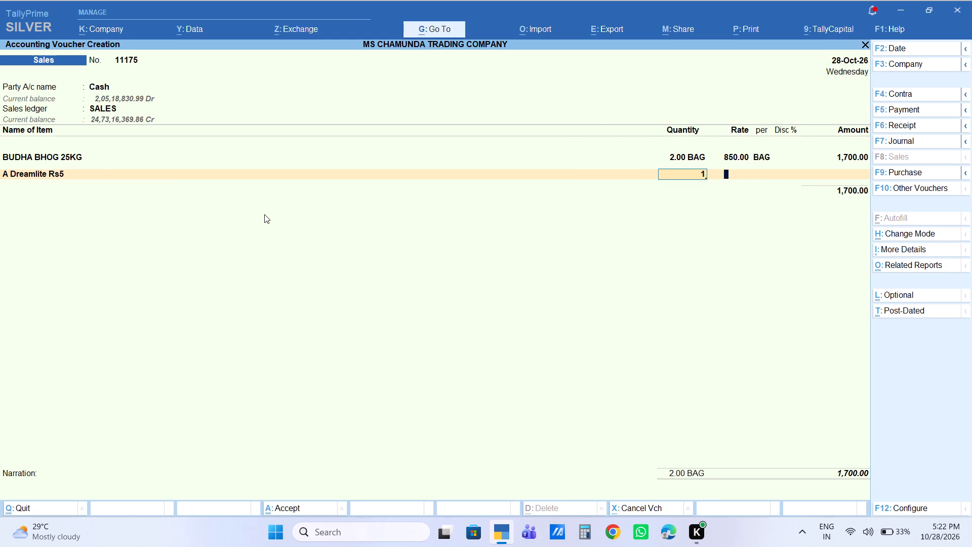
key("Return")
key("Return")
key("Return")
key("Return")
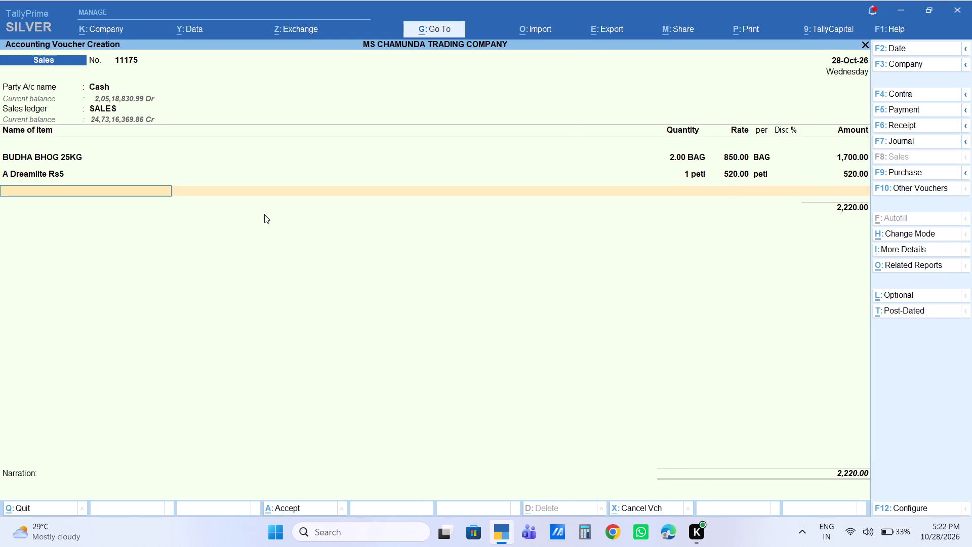
Add Khesari Dal Kg as the third item, with quantity 2 KG at the default rate of 55.
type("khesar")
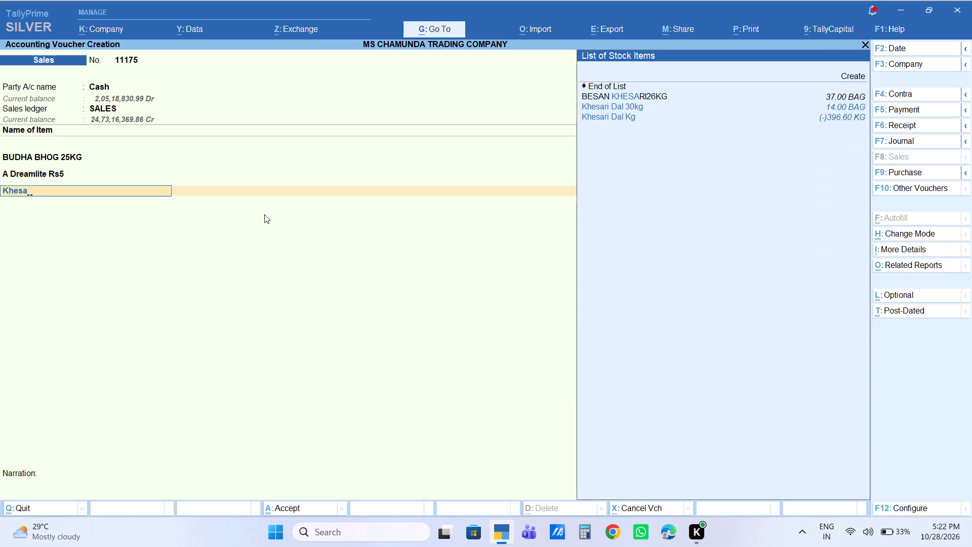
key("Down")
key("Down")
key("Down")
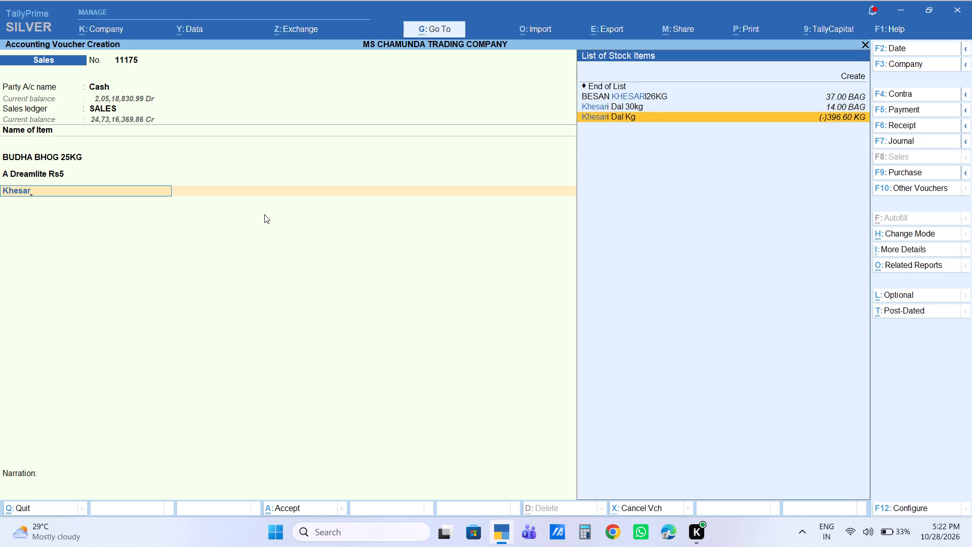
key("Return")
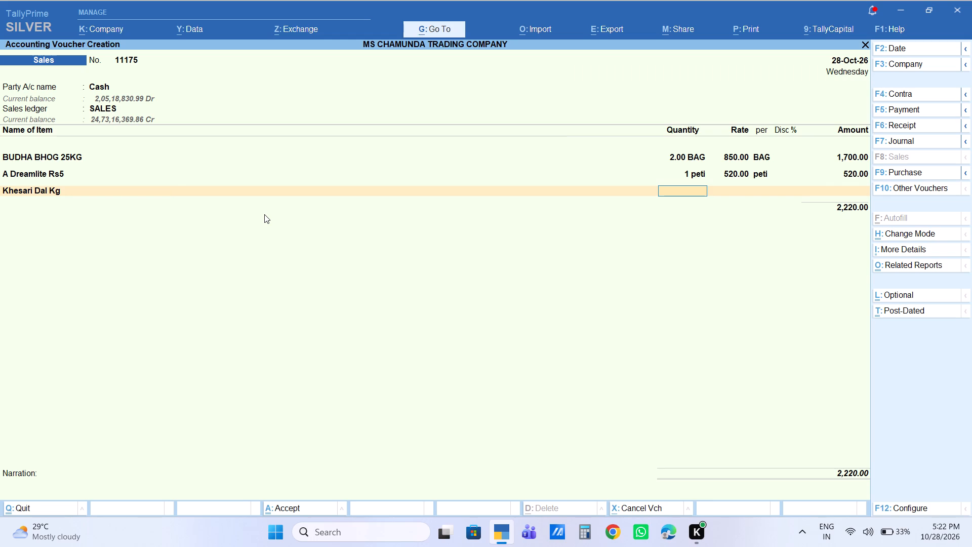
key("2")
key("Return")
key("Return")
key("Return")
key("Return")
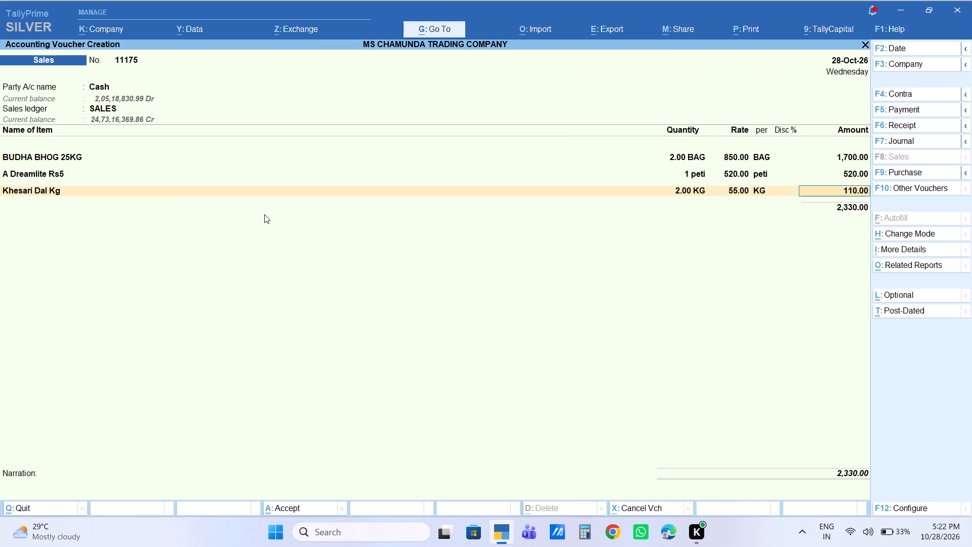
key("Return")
Add KISMIS as the fourth item, with quantity 0.5 KG and an amount of 200.
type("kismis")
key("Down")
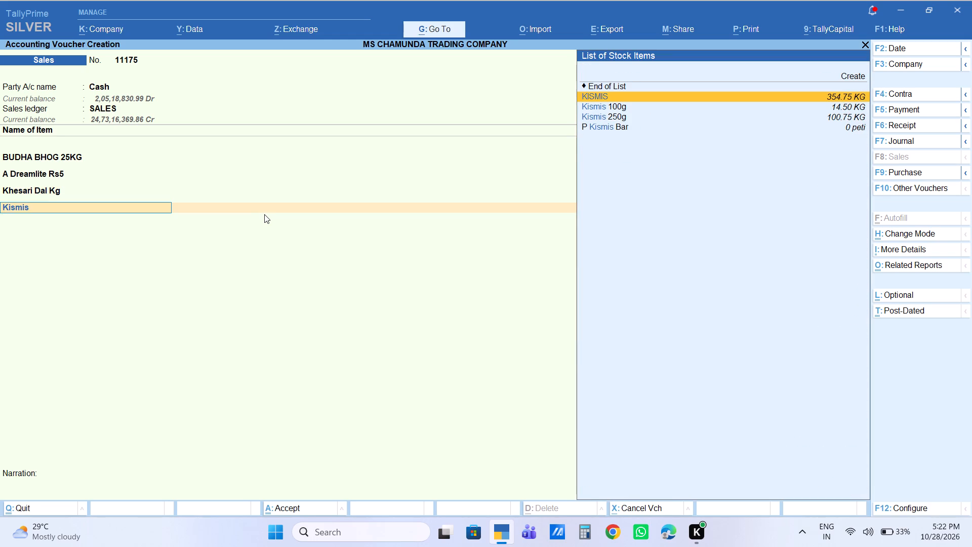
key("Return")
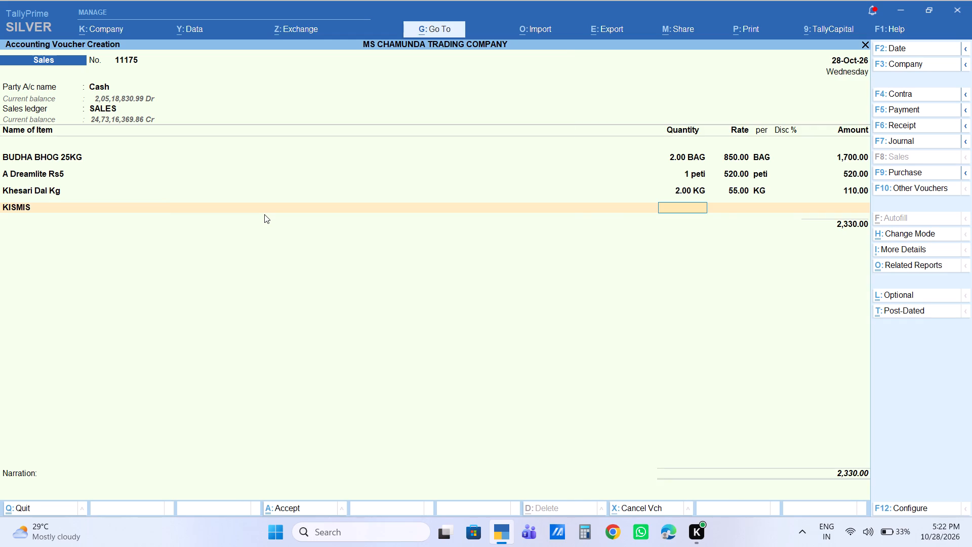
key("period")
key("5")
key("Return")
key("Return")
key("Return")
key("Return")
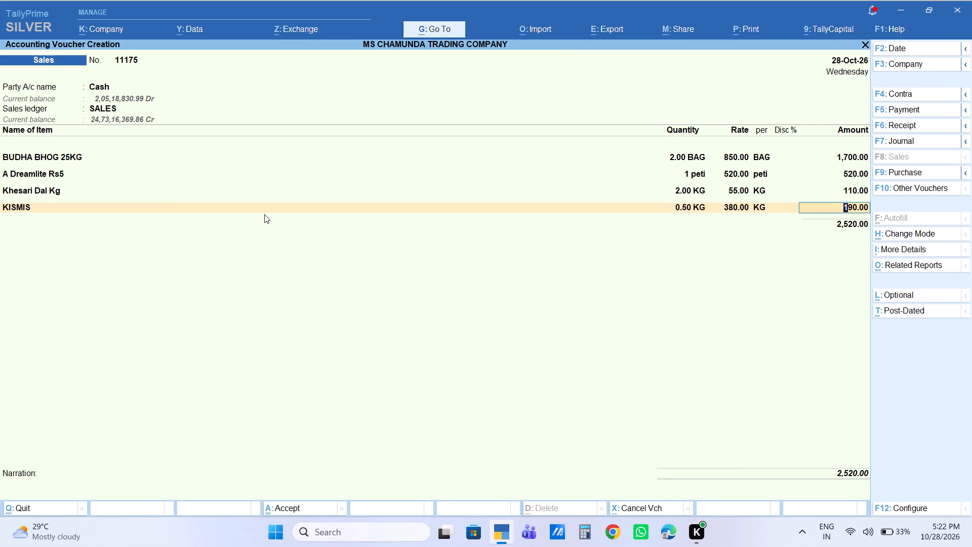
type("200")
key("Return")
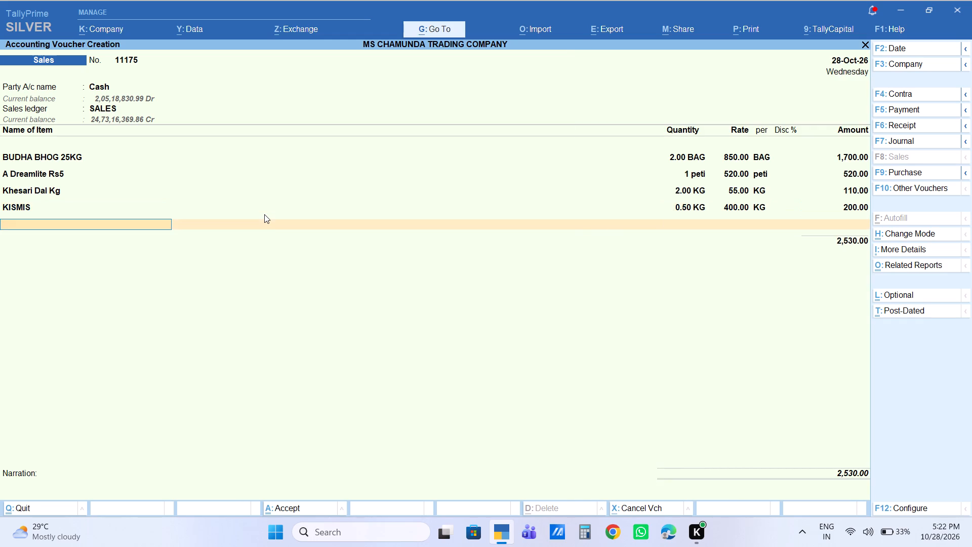
Add Jmain KG as the fifth item, with quantity 0.5 KG at the default rate of 240.
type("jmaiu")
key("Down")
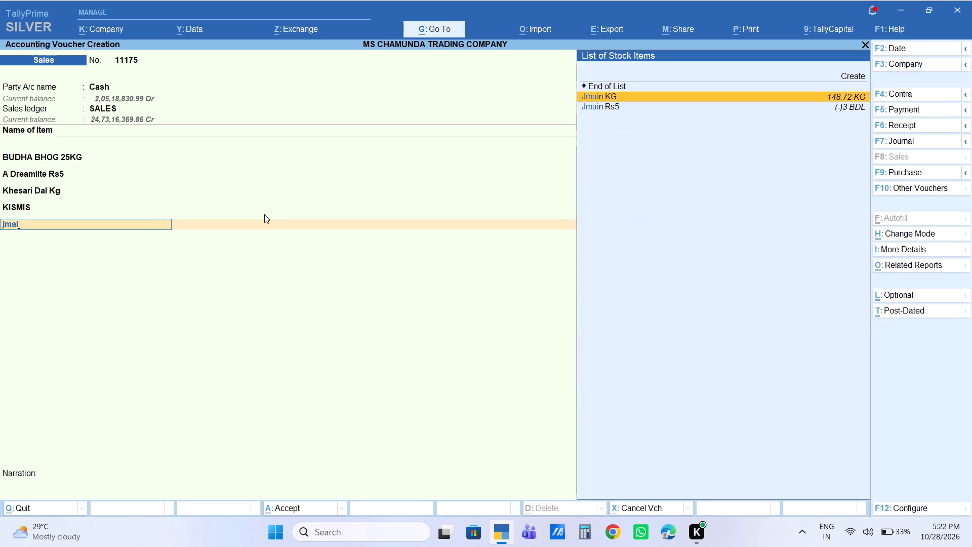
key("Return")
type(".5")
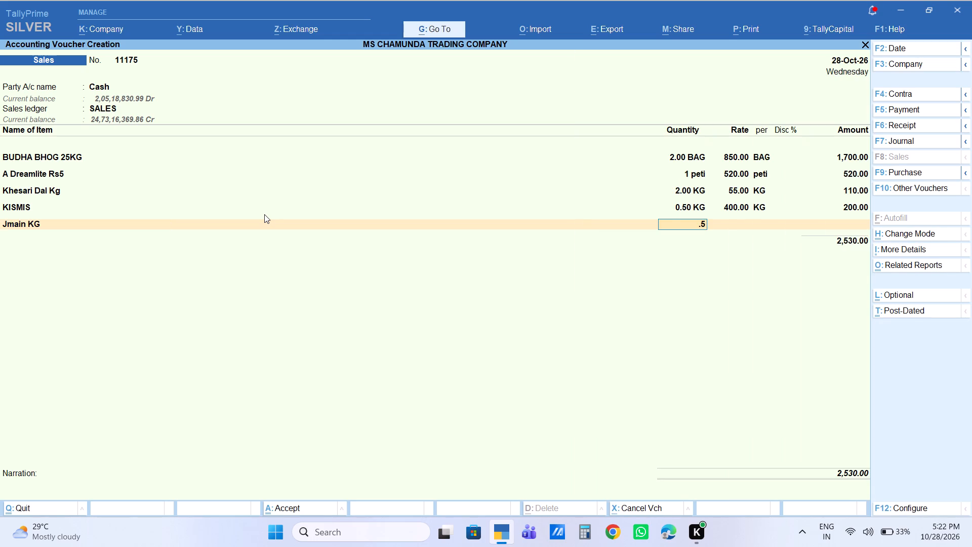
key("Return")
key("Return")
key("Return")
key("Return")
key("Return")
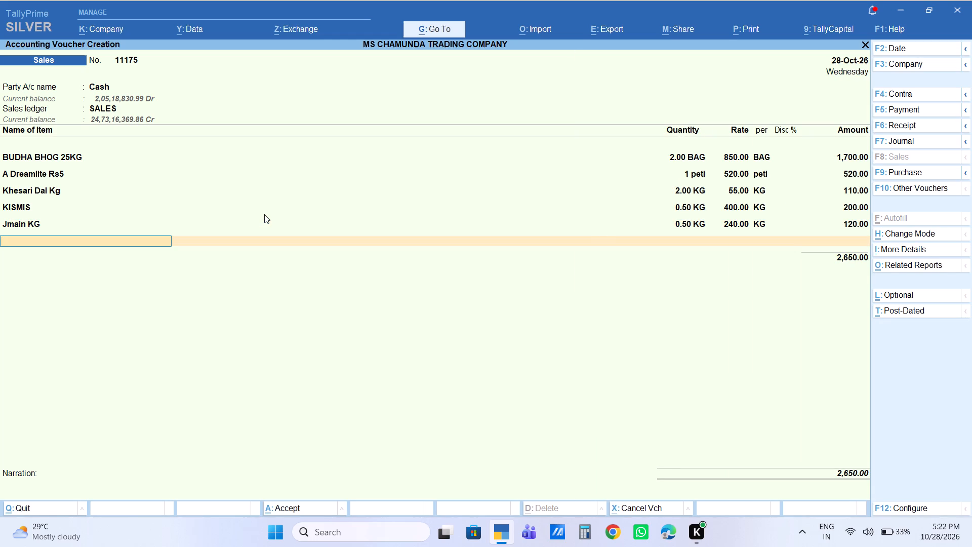
Add Jeera KG as the sixth item, with quantity 0.5 KG at the default rate of 320.
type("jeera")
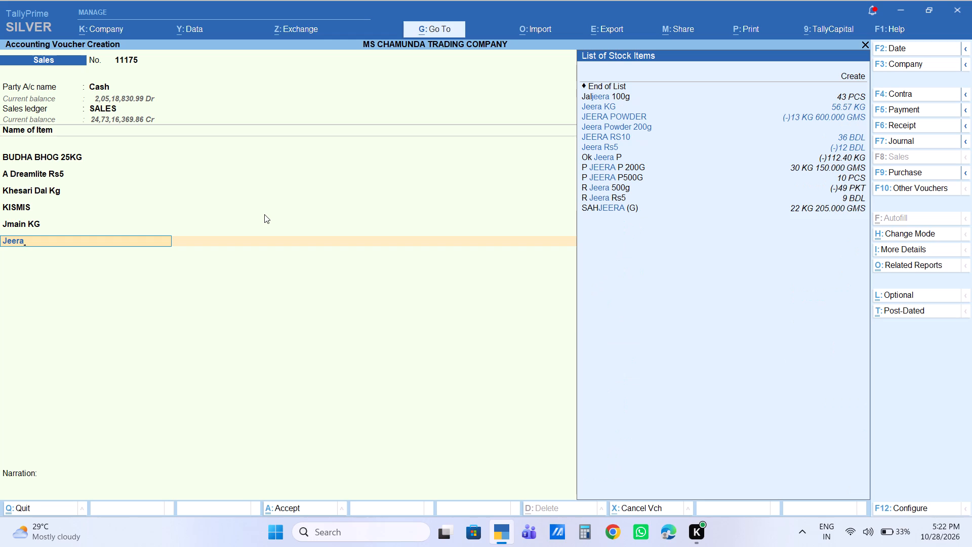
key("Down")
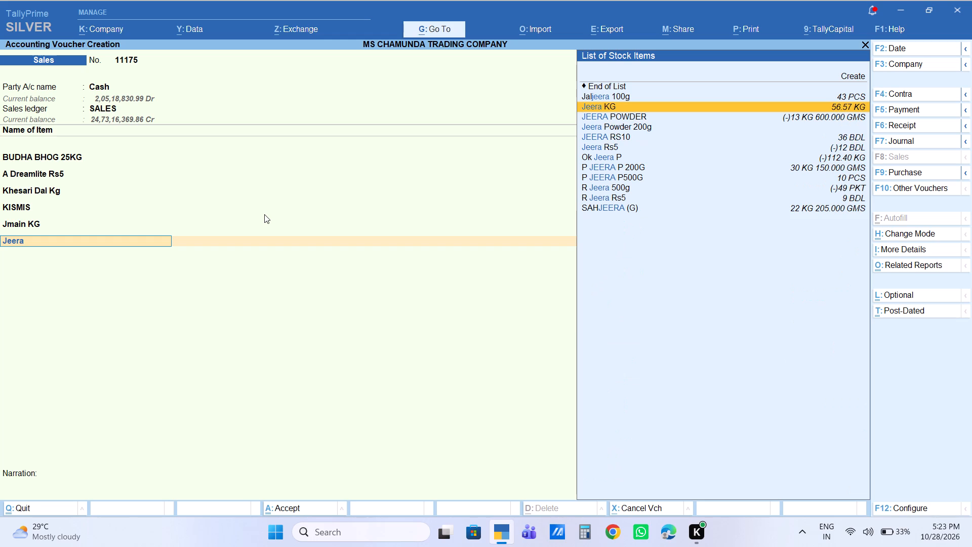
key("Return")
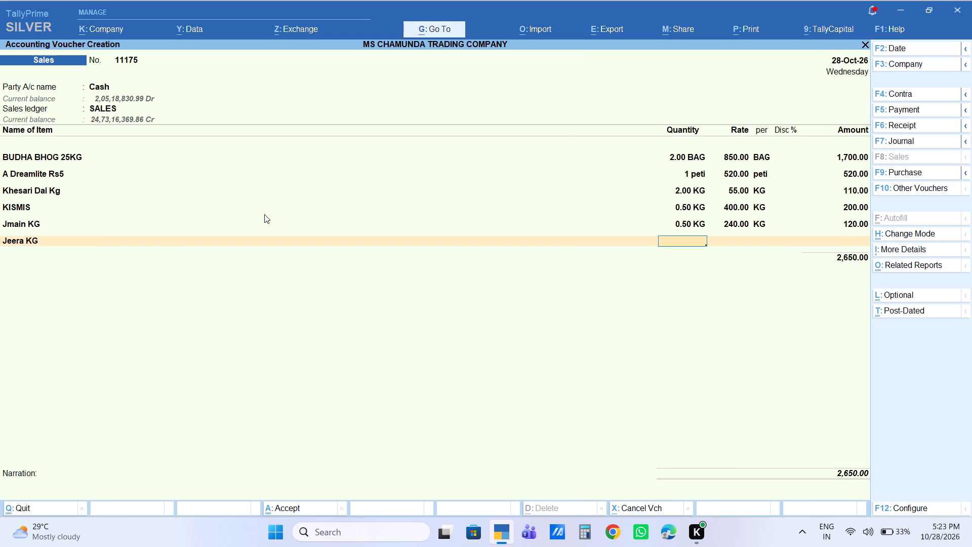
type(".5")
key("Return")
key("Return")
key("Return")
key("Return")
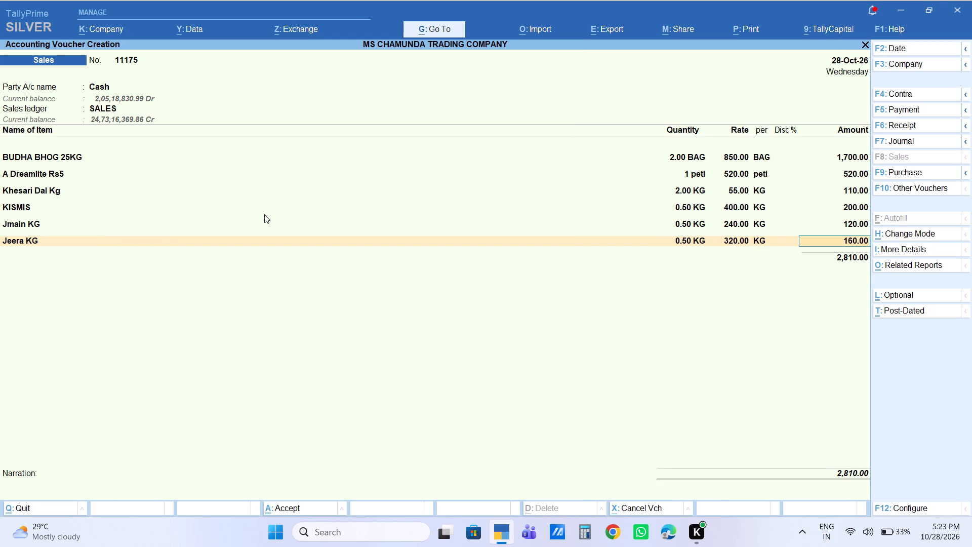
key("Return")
End the item list, add a Labour Charge of 6, and save the cash sales voucher without a narration.
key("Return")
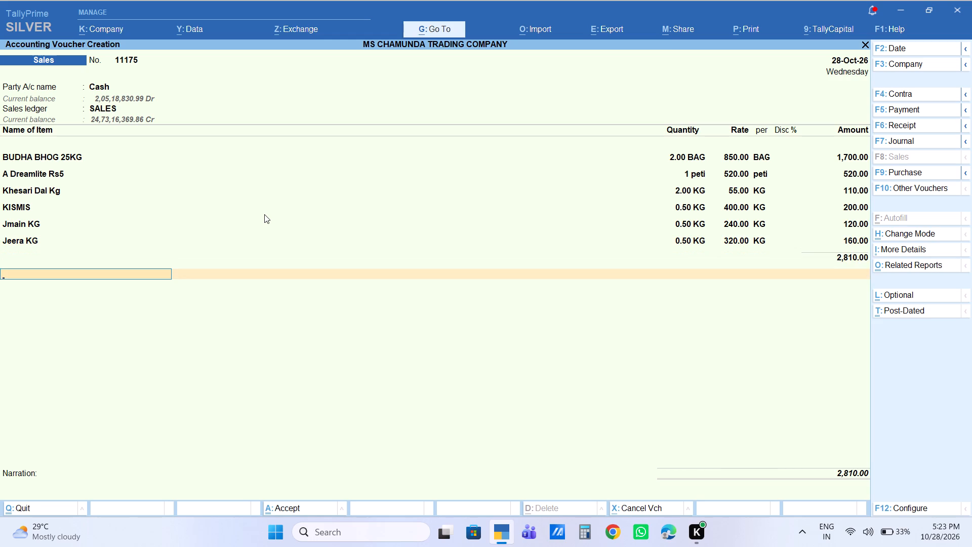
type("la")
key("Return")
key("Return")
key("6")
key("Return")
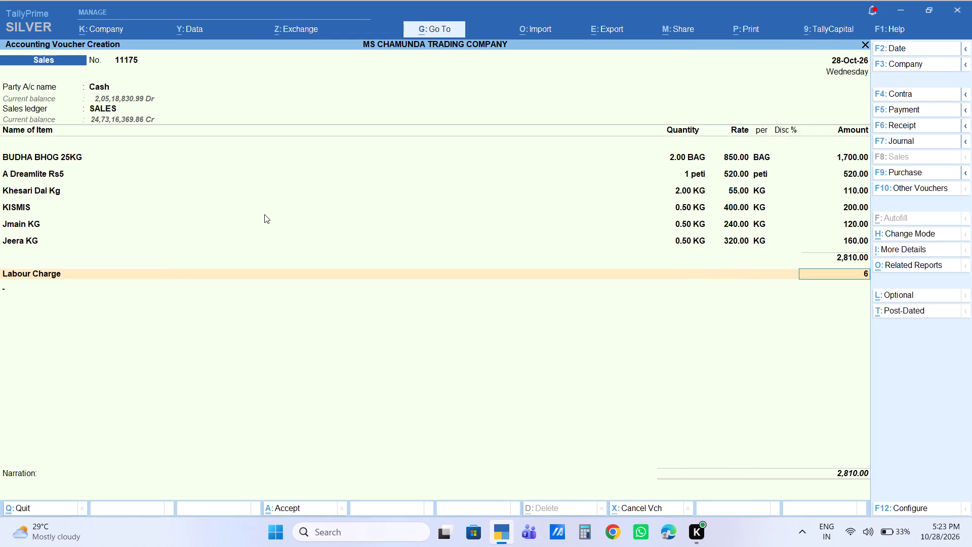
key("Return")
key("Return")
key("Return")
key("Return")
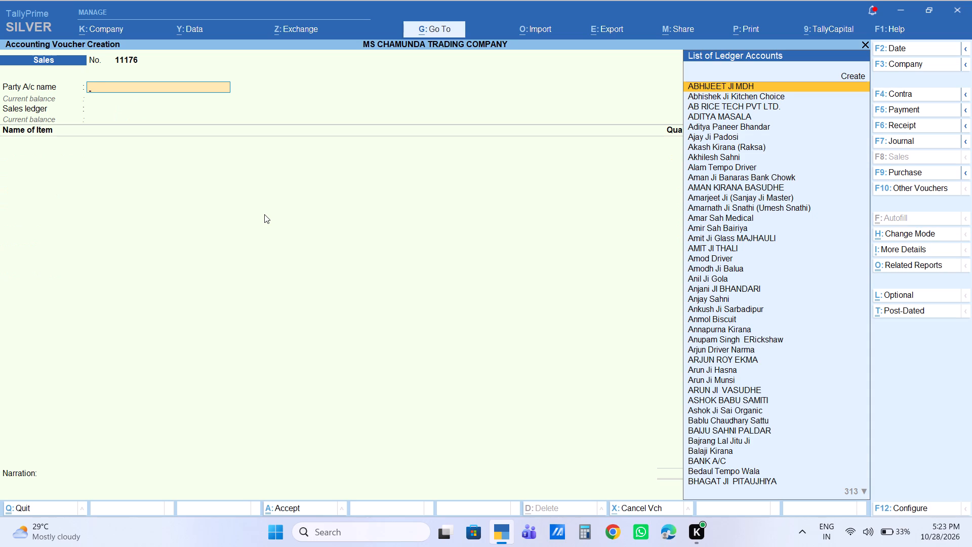
Start the next sales voucher with Cash as the party, keeping the default party details and the SALES ledger.
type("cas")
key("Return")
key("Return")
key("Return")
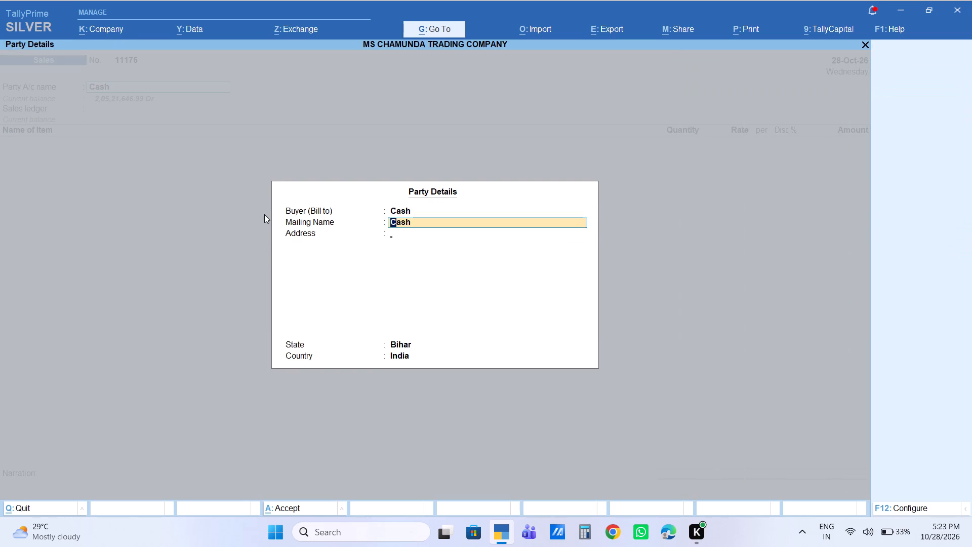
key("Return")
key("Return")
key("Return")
Add Sahnai Tina as the first item, with quantity 1 TINA at the default rate of 2,160.
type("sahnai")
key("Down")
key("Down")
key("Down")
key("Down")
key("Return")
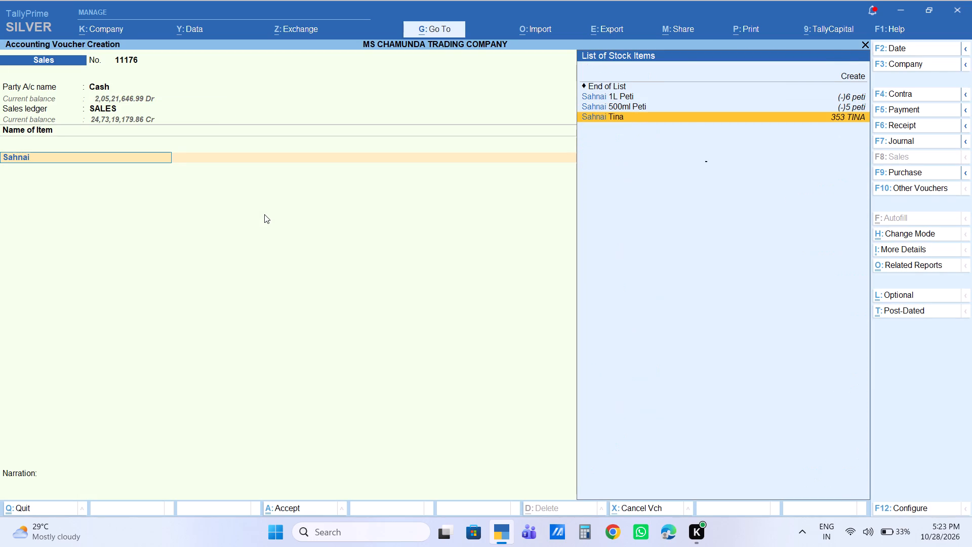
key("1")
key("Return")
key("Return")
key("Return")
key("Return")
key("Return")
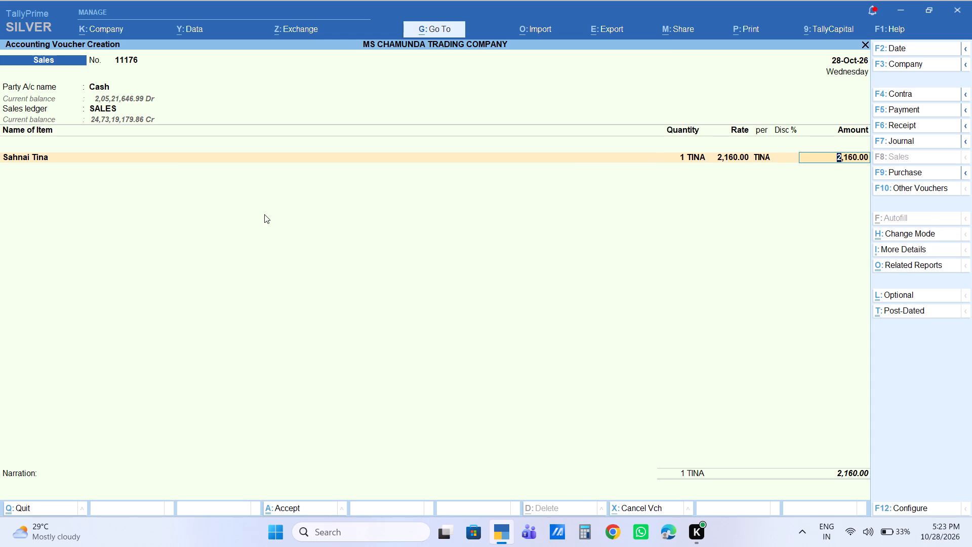
Add B Marrie Gold Rs5 as the second item, with quantity 1 peti at the default rate of 620.
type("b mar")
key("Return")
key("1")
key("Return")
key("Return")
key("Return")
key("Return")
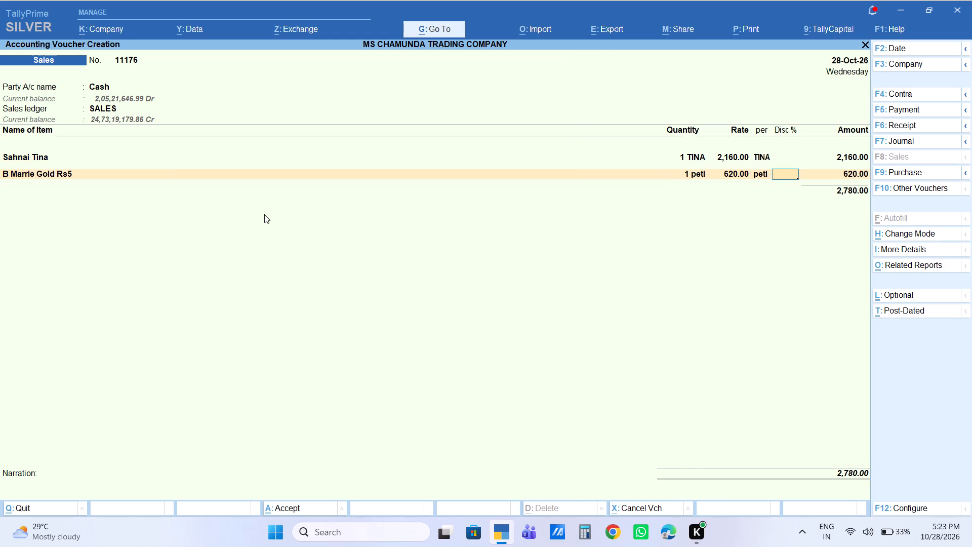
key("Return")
Add A 2in1 Rs5 as the third item, with quantity 1 peti at the default rate of 590.
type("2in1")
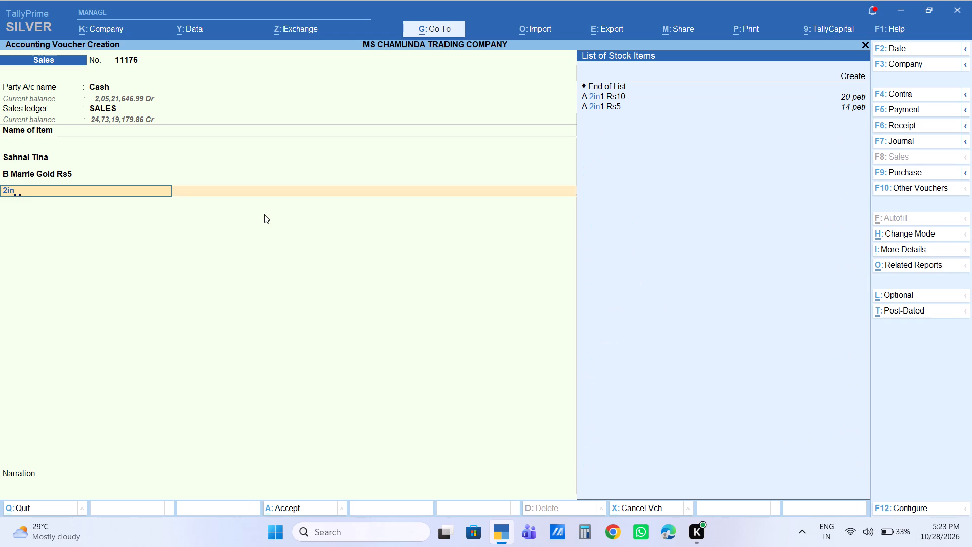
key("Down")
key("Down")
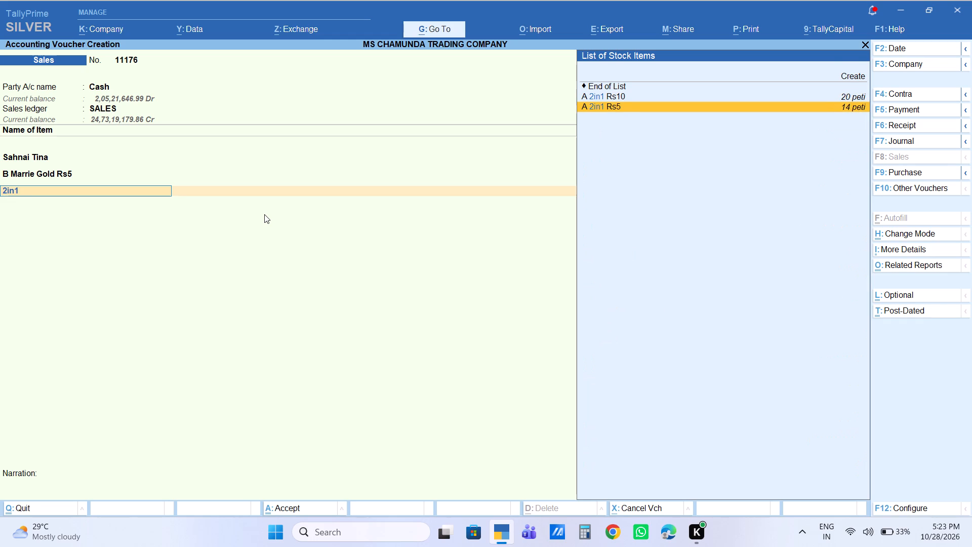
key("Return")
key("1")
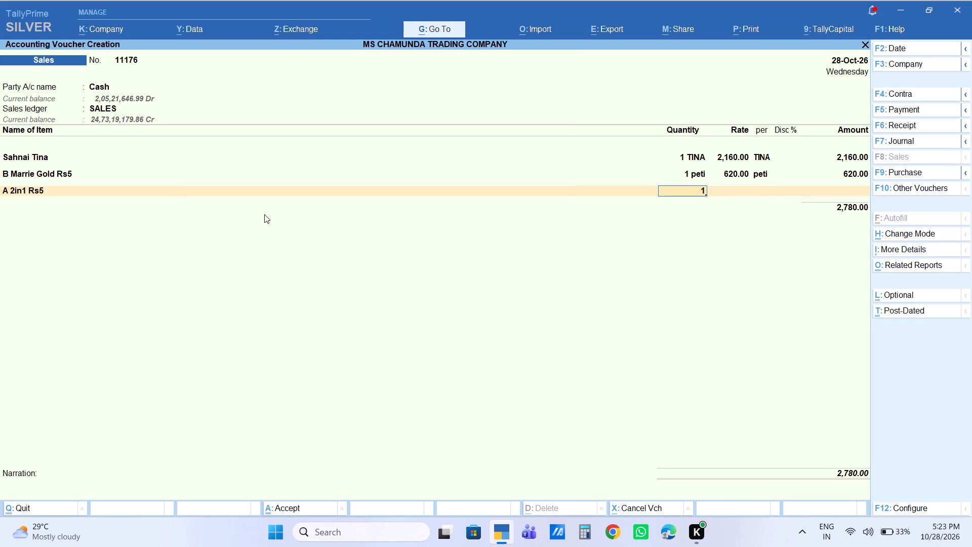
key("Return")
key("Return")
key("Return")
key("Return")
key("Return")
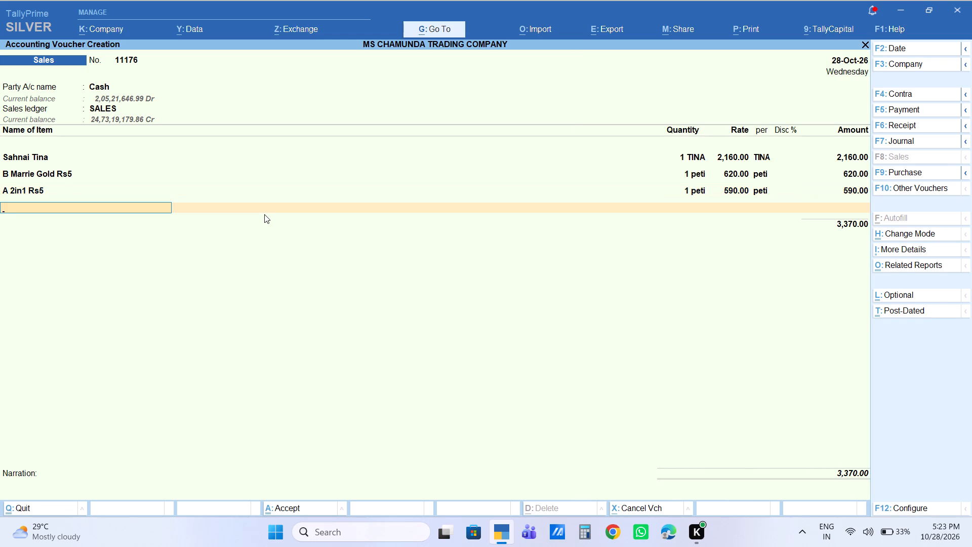
Add Parle G Rs3 as the fourth item, with quantity 1 peti at the default rate of 530.
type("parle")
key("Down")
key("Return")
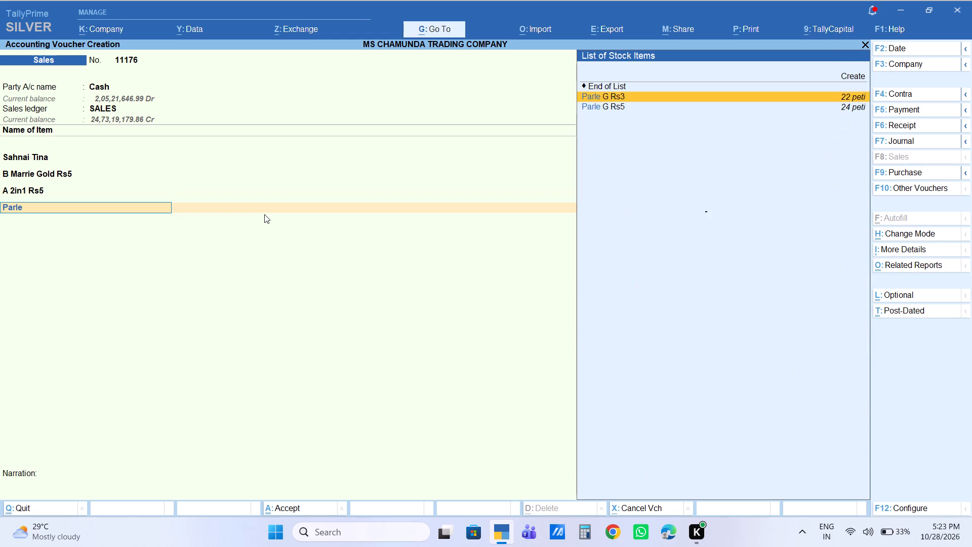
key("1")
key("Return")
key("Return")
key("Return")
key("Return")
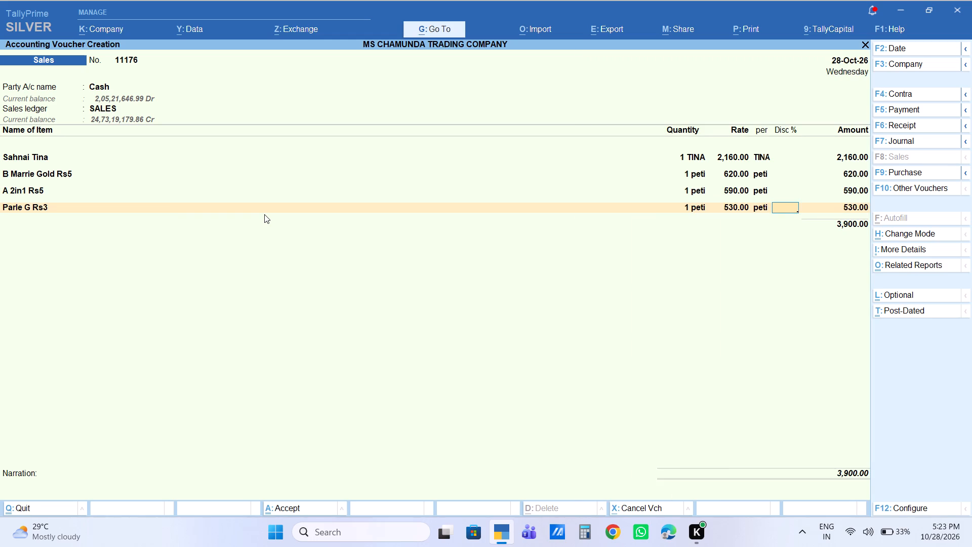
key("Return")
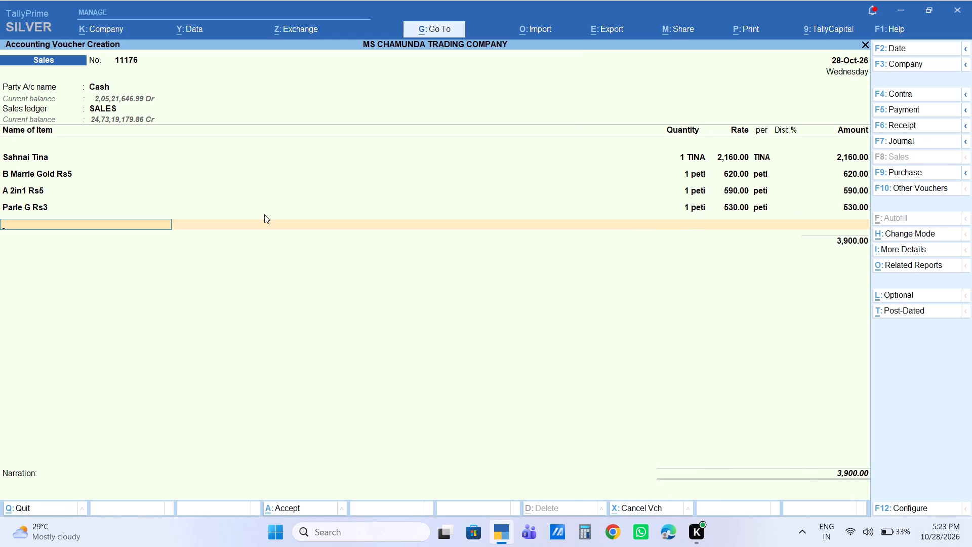
Add 4 AAA KG as the fifth item, with quantity 5 KG at the default rate of 140.
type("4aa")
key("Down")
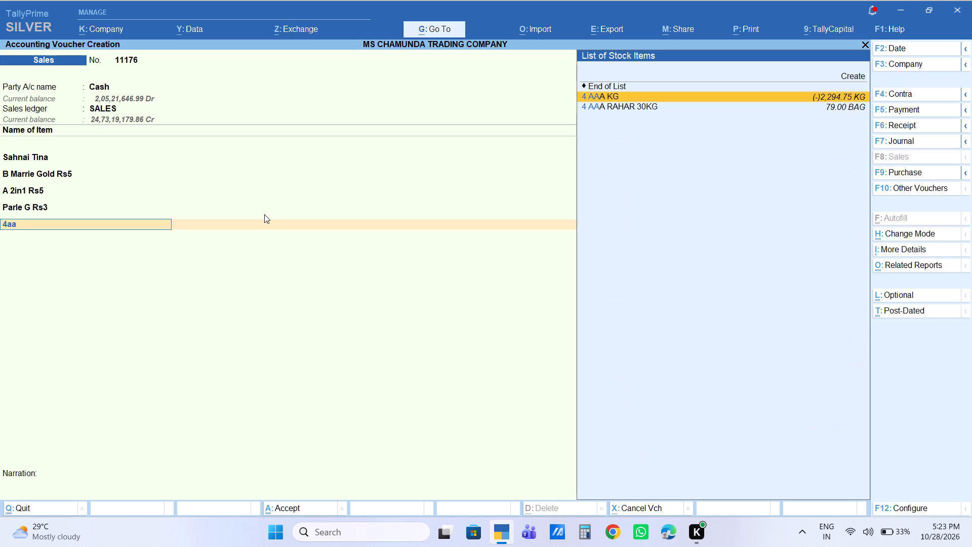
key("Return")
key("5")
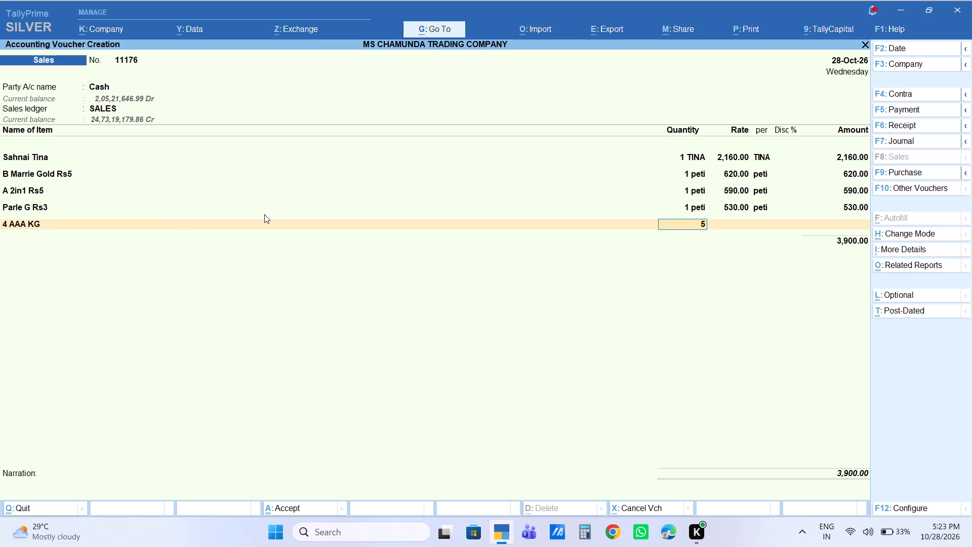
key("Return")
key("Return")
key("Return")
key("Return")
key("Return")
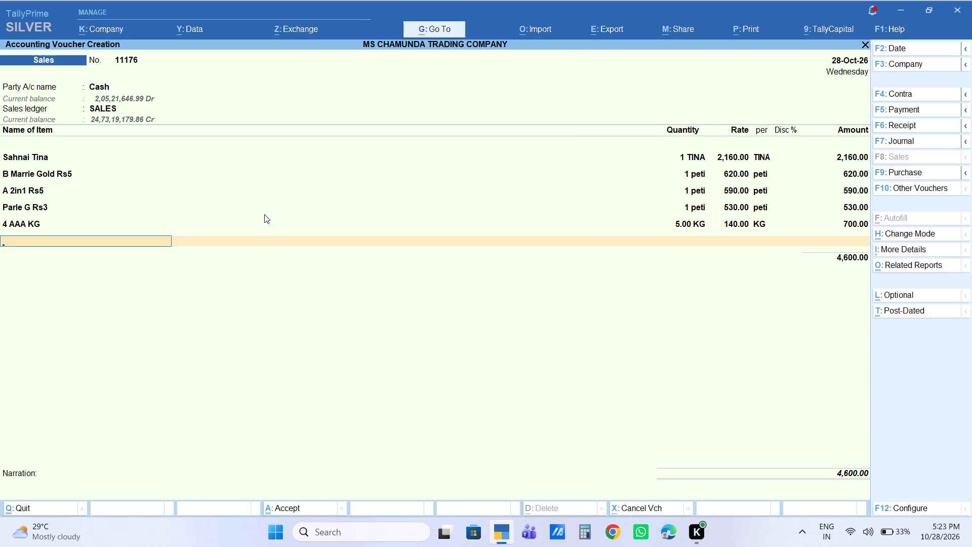
Add C.P Rs1 Peti as the sixth item, with quantity 1 peti at the default rate of 710.
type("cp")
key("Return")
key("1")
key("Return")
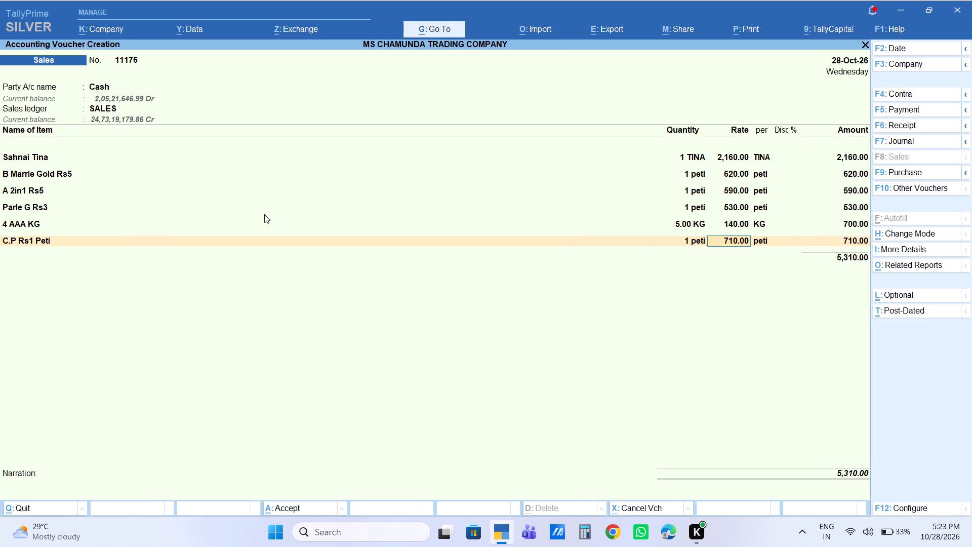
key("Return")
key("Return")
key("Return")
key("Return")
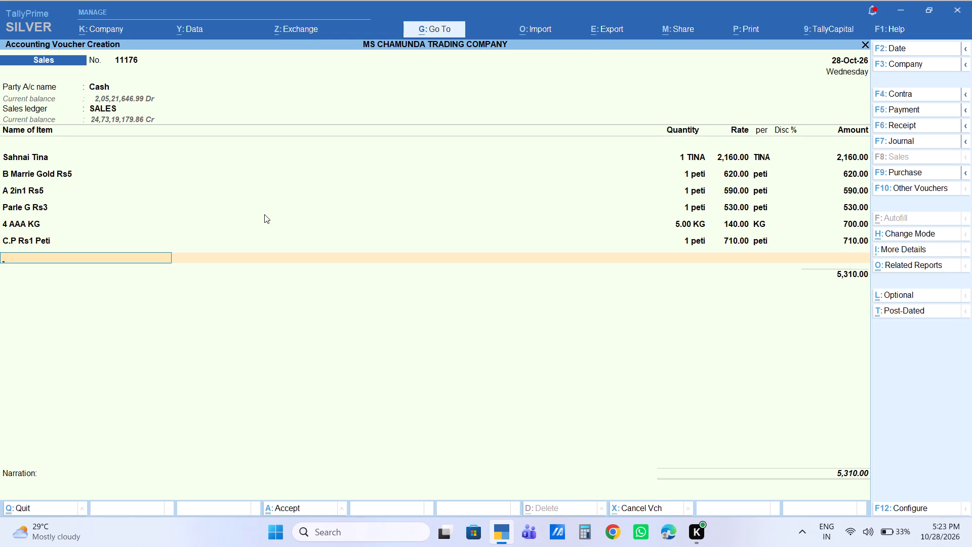
Add Rusk Rs5 as the seventh item, with quantity 1 peti at the default rate of 240.
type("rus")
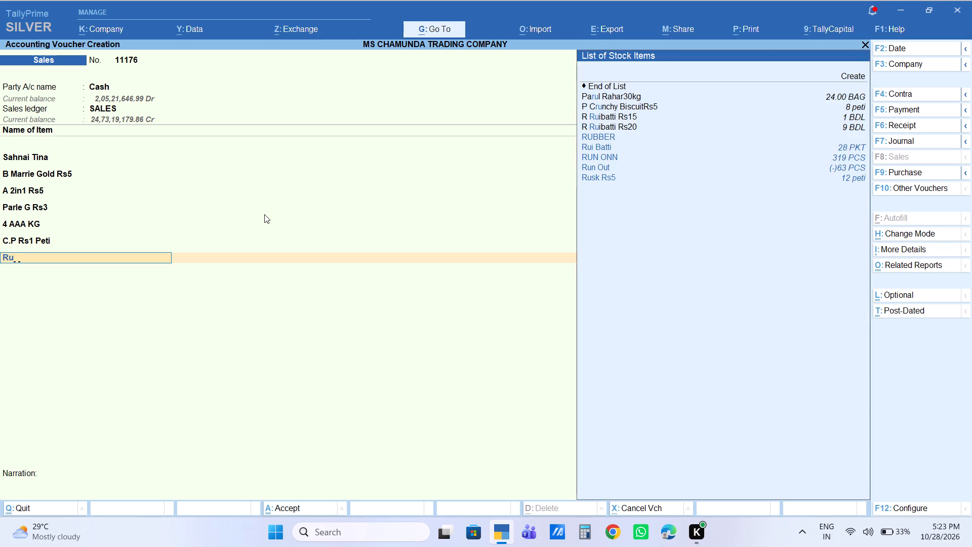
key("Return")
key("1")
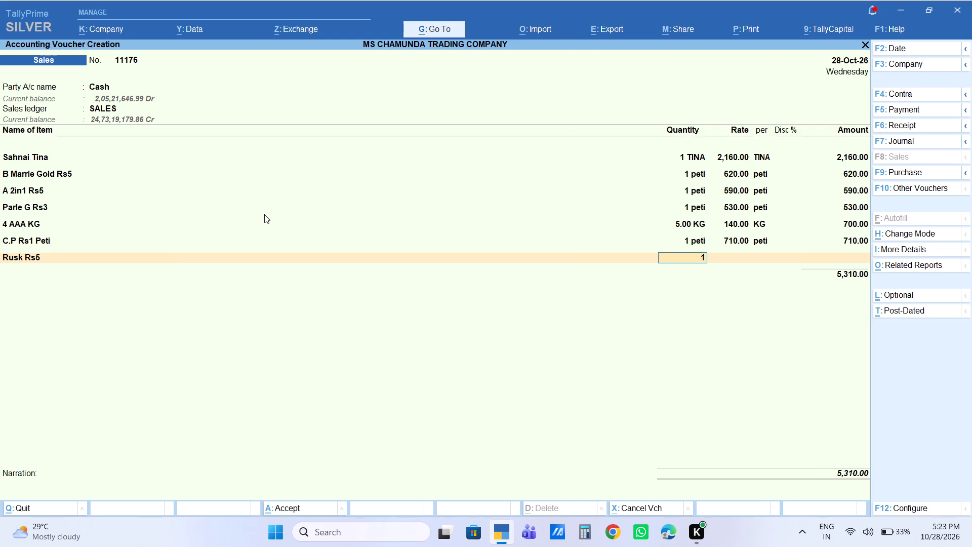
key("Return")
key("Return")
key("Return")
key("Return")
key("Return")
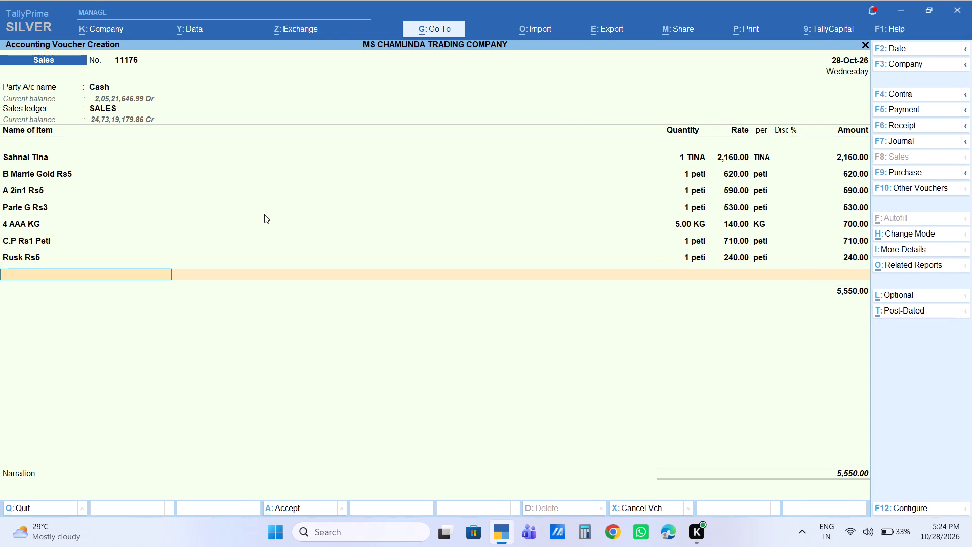
Add BUDHA BHOG 25KG as the eighth item, with quantity 2 BAG at the default rate of 850.
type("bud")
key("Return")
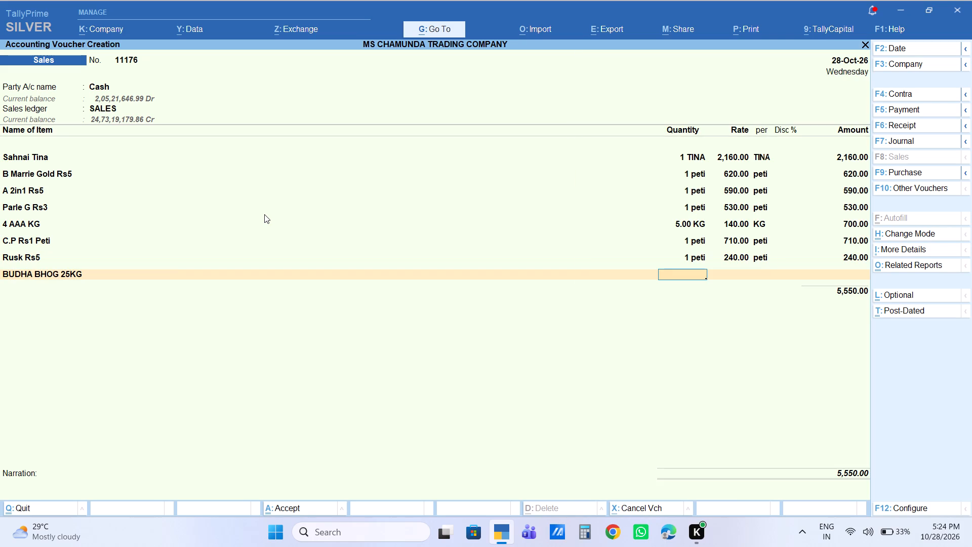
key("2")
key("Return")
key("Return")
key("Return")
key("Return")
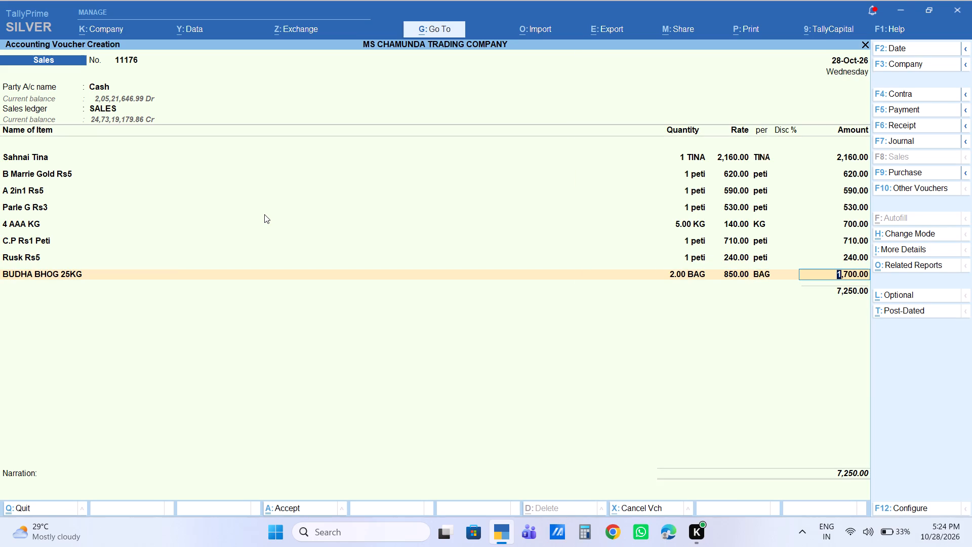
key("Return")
End the item list, add a Labour Charge of 16, and save the cash sales voucher without a narration.
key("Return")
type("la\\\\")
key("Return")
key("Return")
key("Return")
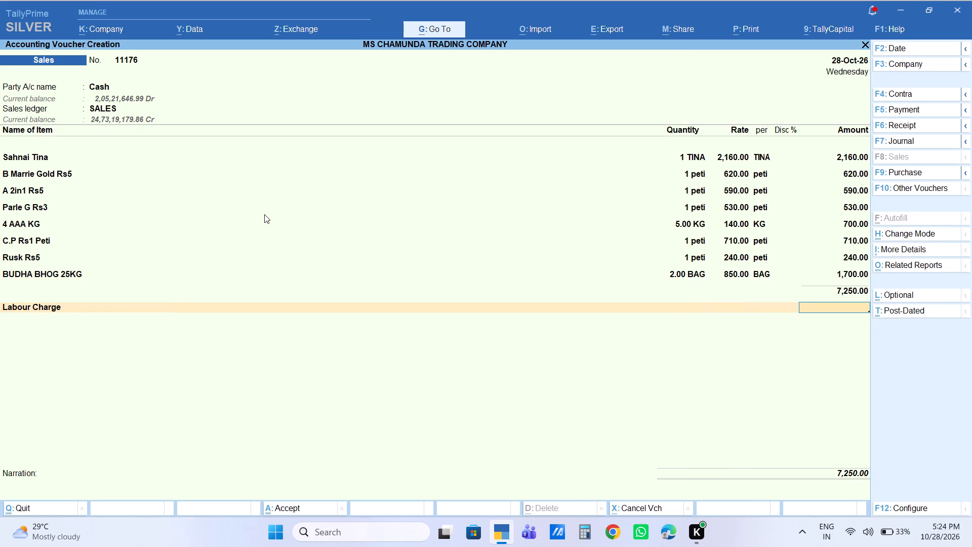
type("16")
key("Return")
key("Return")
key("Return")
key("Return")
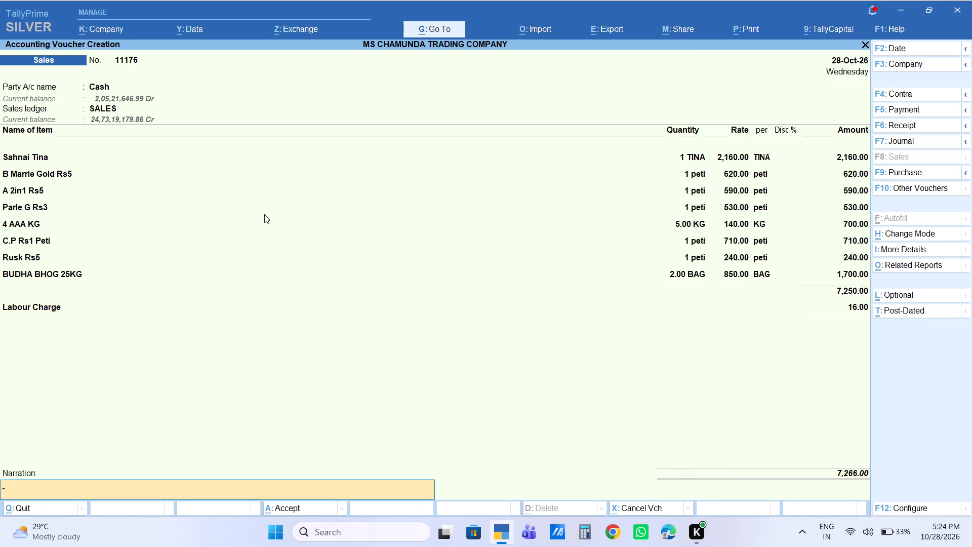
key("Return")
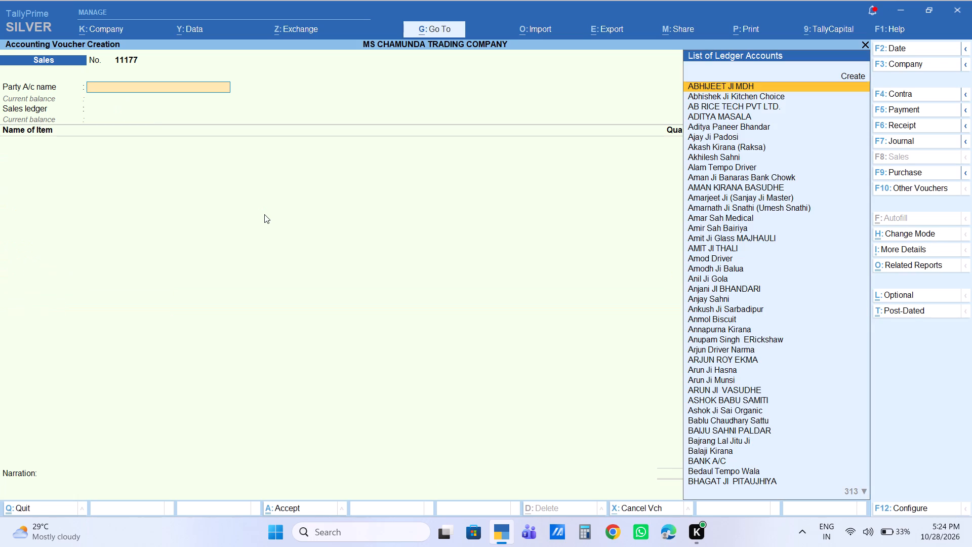